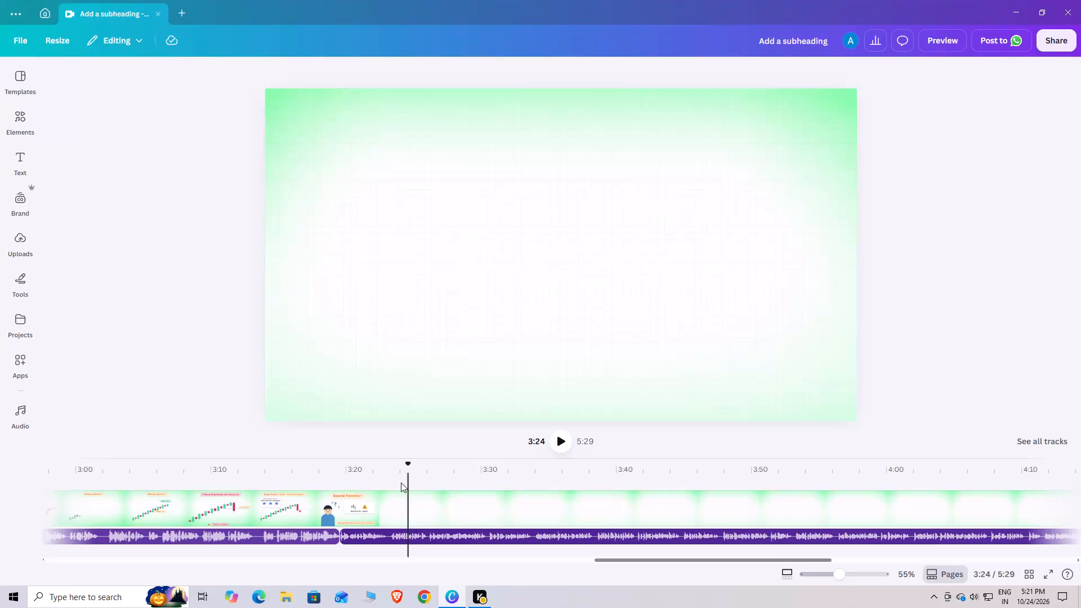
# Move the playhead back to 3:17 to view the "Sound Familiar?" page.
pyautogui.moveTo(406, 466); pyautogui.dragTo(317, 476)
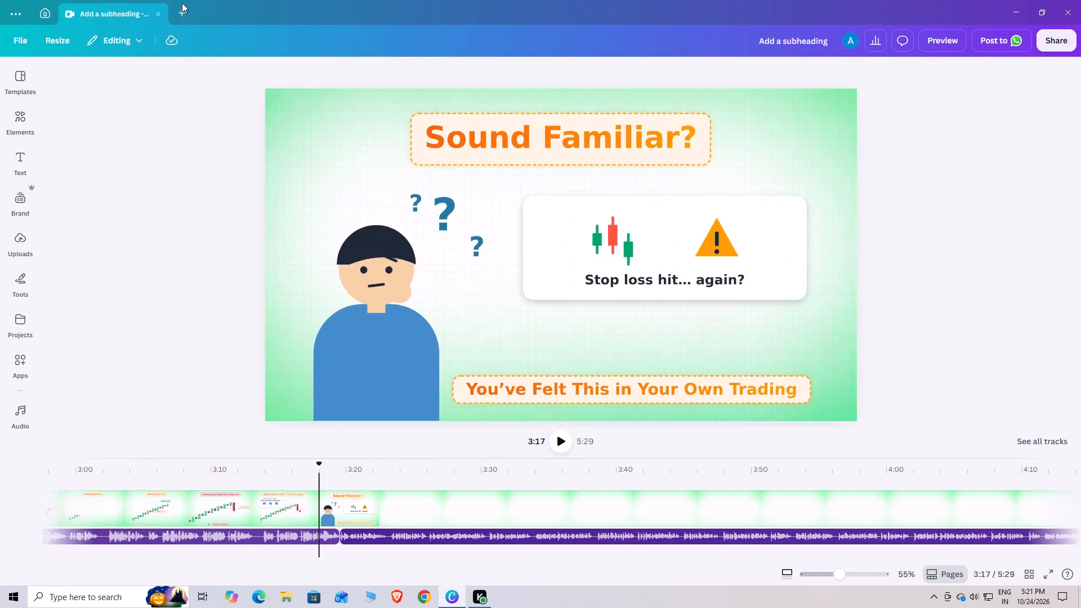
# Create a new blank Facebook Video design from the suggested design types.
pyautogui.click(181, 3)
pyautogui.click(179, 15)
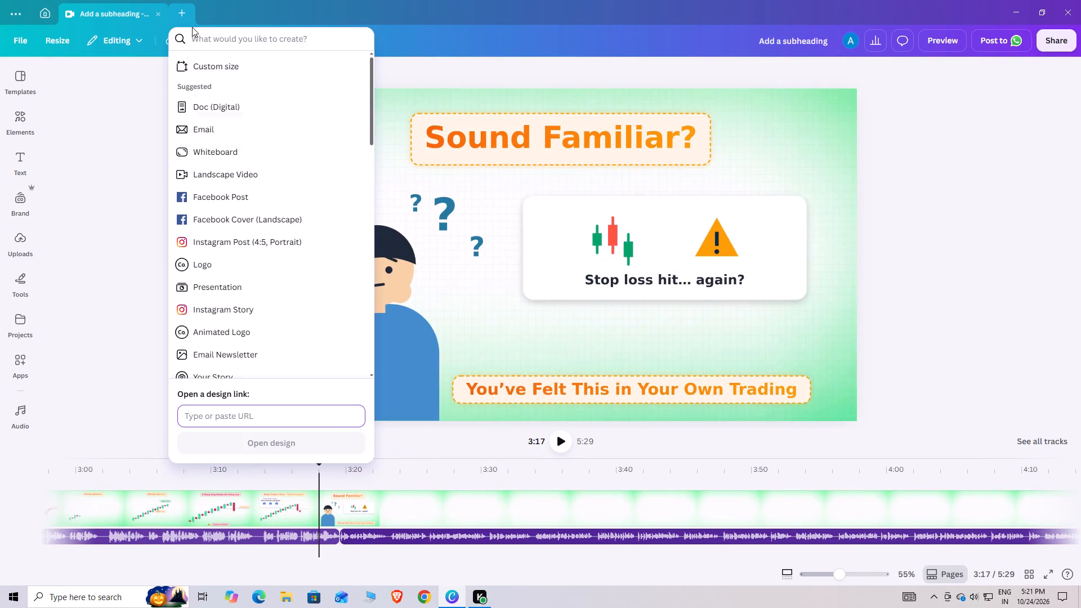
pyautogui.scroll(-4, 246, 227)
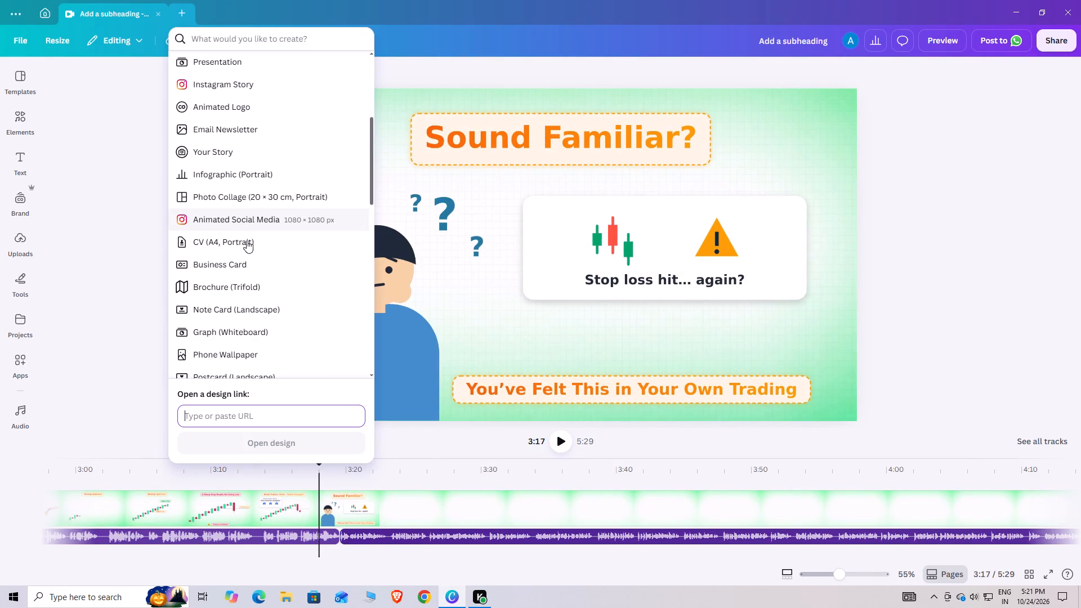
pyautogui.scroll(1, 227, 158)
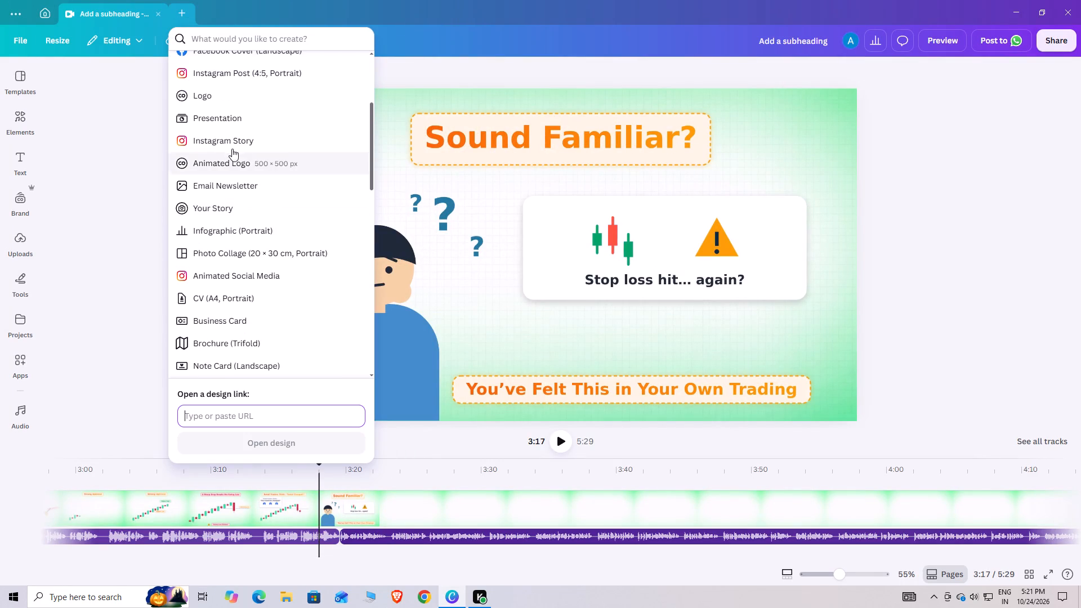
pyautogui.scroll(-5, 247, 361)
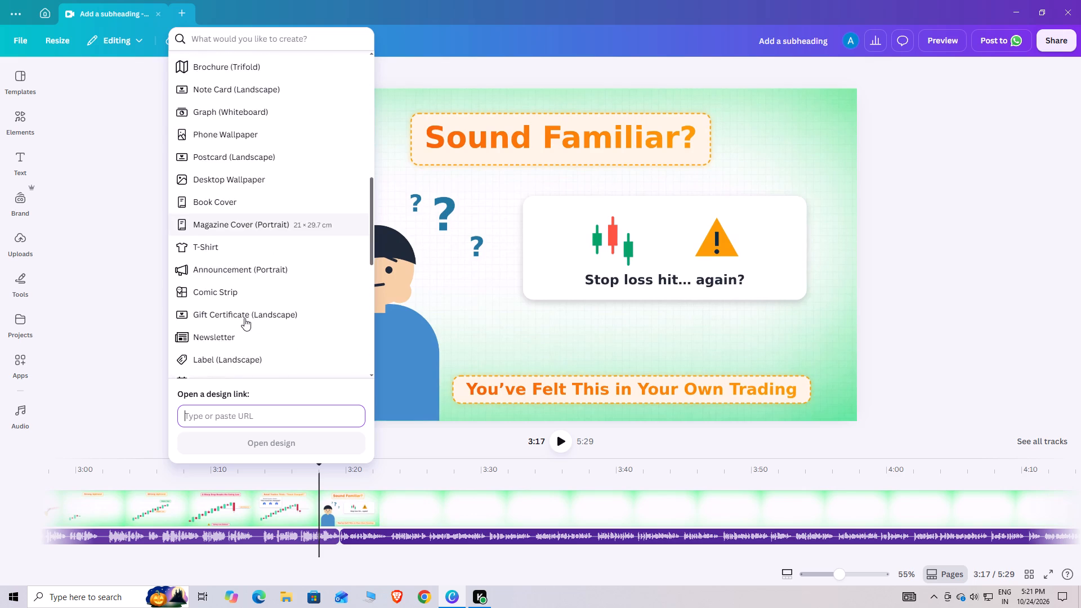
pyautogui.scroll(-12, 244, 318)
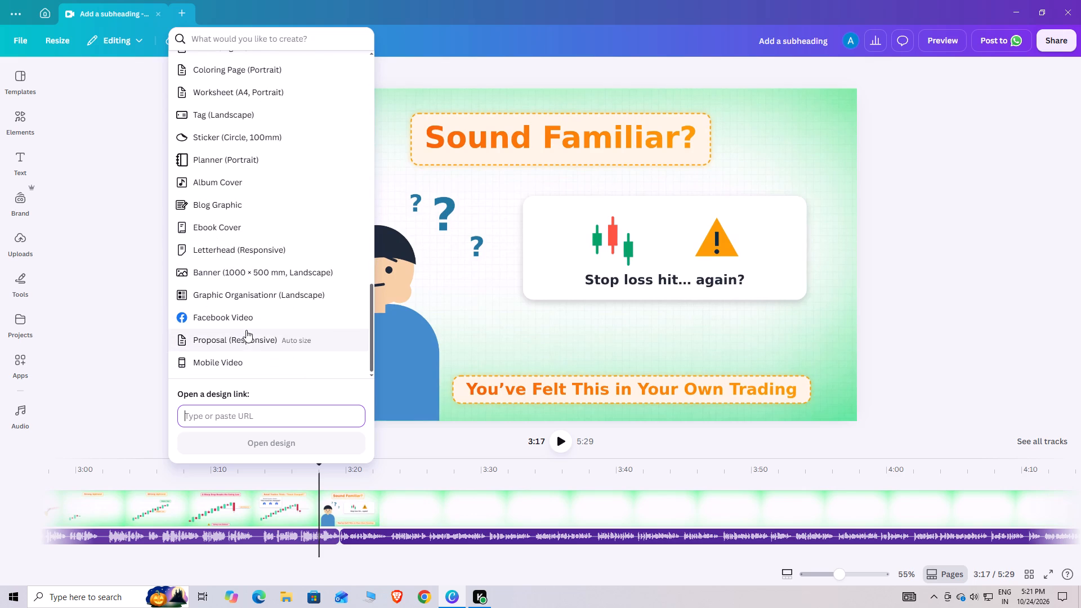
pyautogui.click(248, 323)
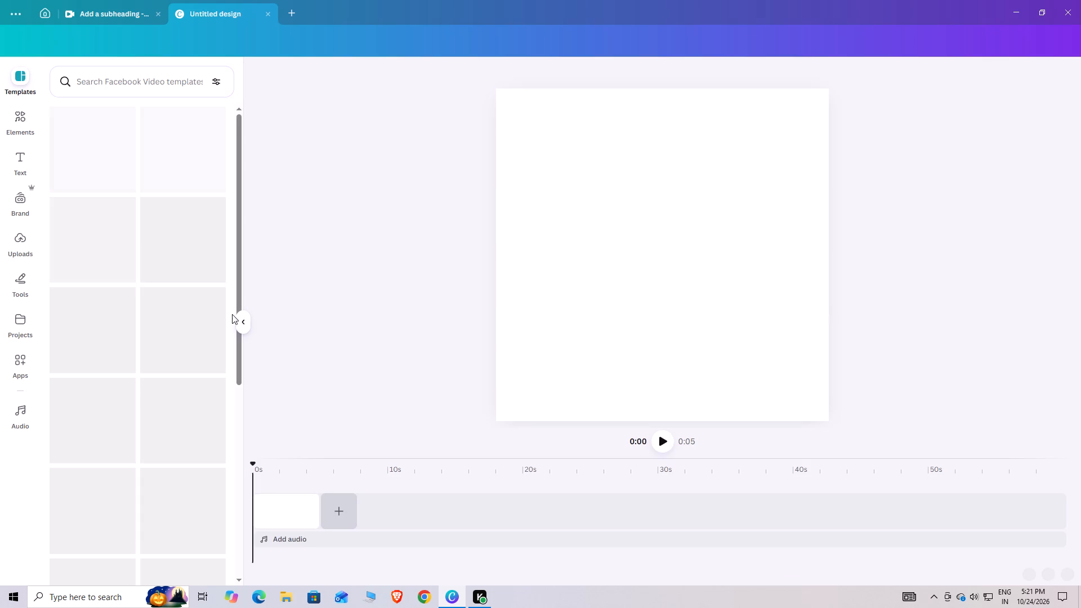
# Add the recently used smiling stick figure with an outstretched arm and place it in the left half of the page.
pyautogui.click(21, 132)
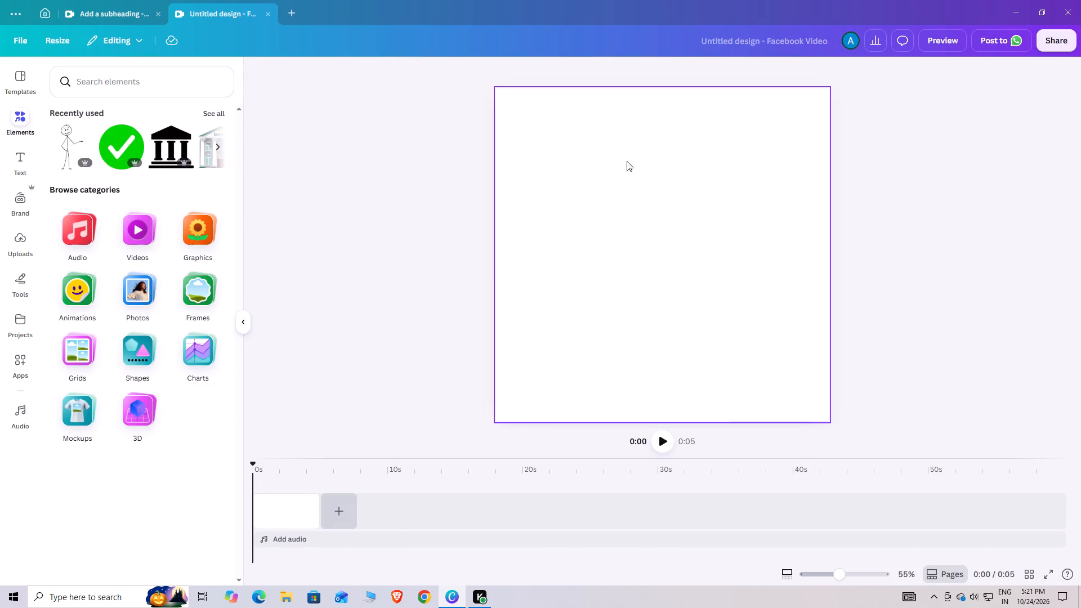
pyautogui.click(21, 126)
pyautogui.click(23, 123)
pyautogui.moveTo(70, 157); pyautogui.dragTo(606, 197)
pyautogui.moveTo(604, 223); pyautogui.dragTo(556, 249)
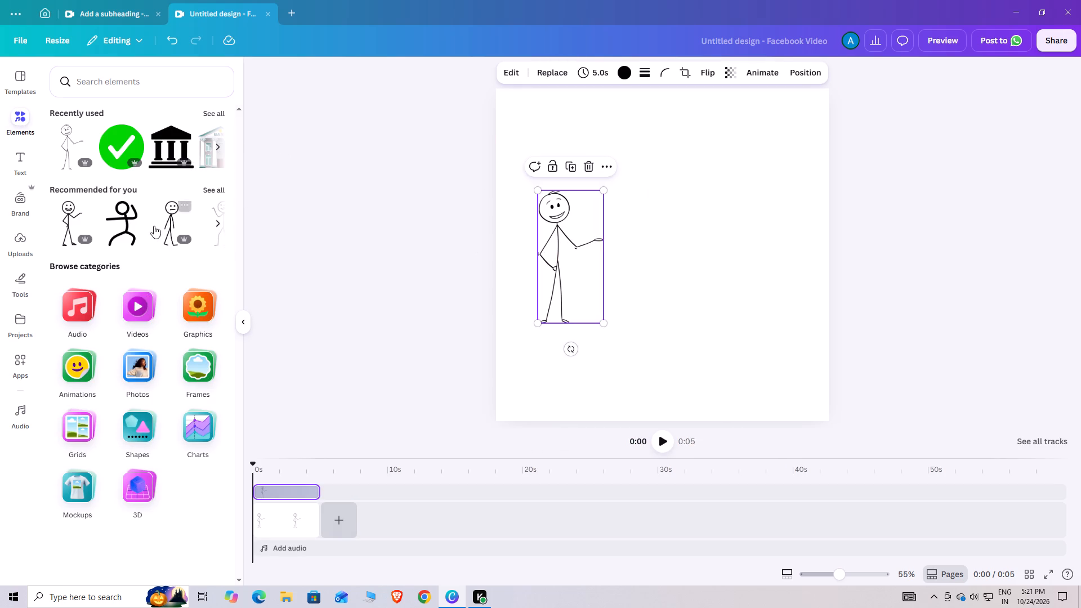
# Add the recommended bold stick figure in a fighting pose beside the first figure and scale it to about 448 × 636.
pyautogui.moveTo(125, 228); pyautogui.dragTo(667, 180)
pyautogui.moveTo(827, 420); pyautogui.dragTo(750, 344)
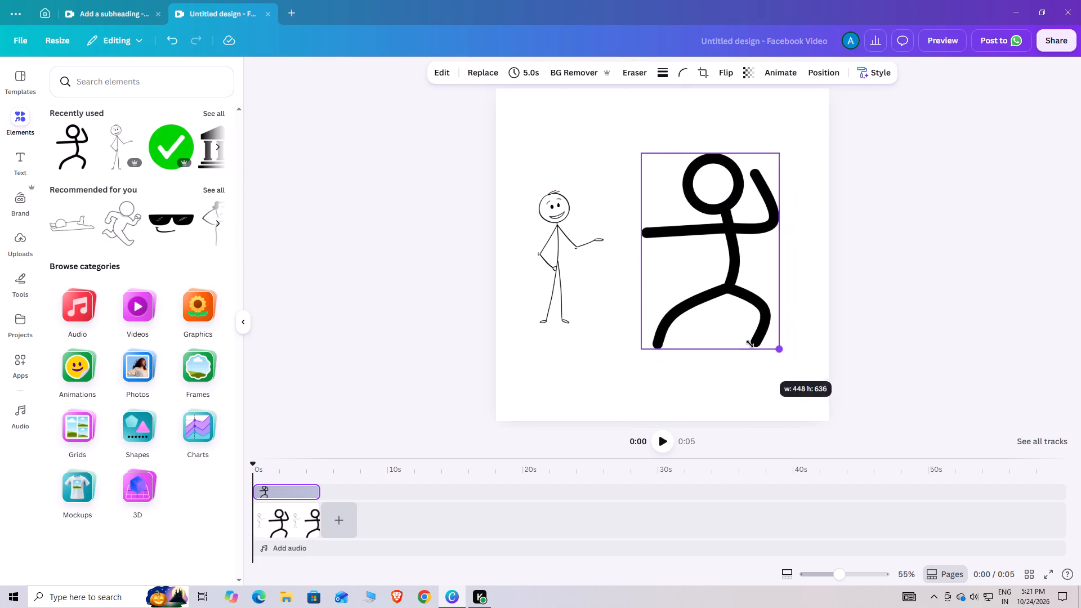
# Shrink the thick-line stick figure and move it toward the right side of the page.
pyautogui.moveTo(750, 344); pyautogui.dragTo(731, 313)
pyautogui.moveTo(696, 244); pyautogui.dragTo(728, 262)
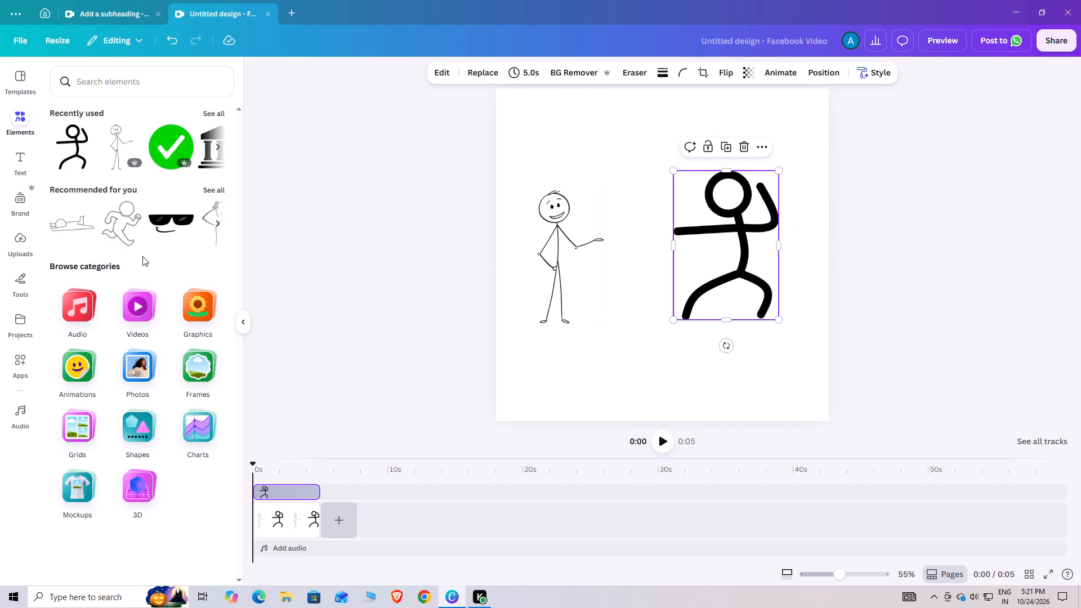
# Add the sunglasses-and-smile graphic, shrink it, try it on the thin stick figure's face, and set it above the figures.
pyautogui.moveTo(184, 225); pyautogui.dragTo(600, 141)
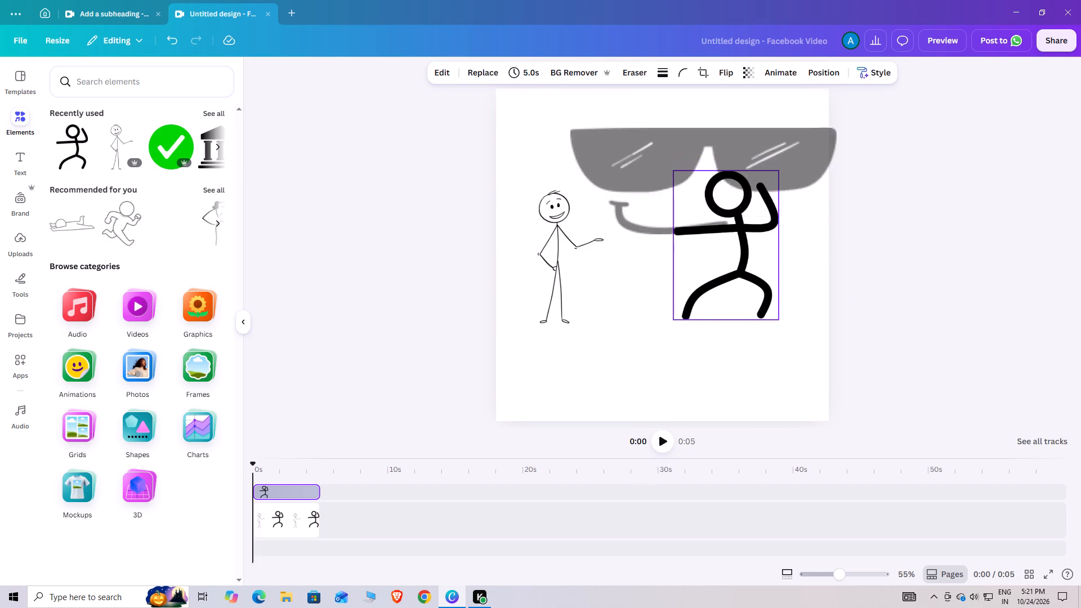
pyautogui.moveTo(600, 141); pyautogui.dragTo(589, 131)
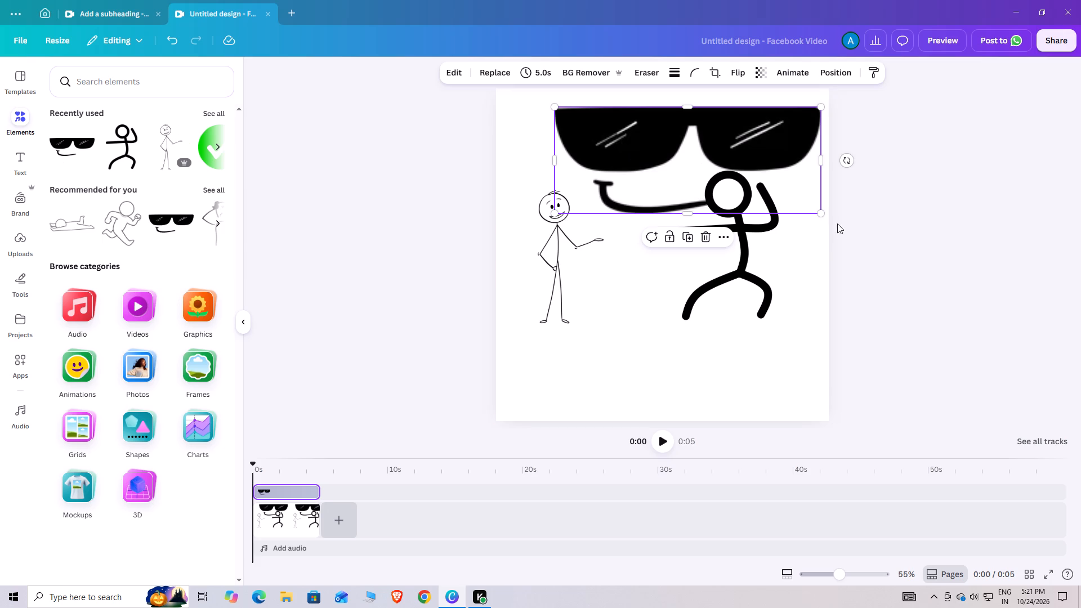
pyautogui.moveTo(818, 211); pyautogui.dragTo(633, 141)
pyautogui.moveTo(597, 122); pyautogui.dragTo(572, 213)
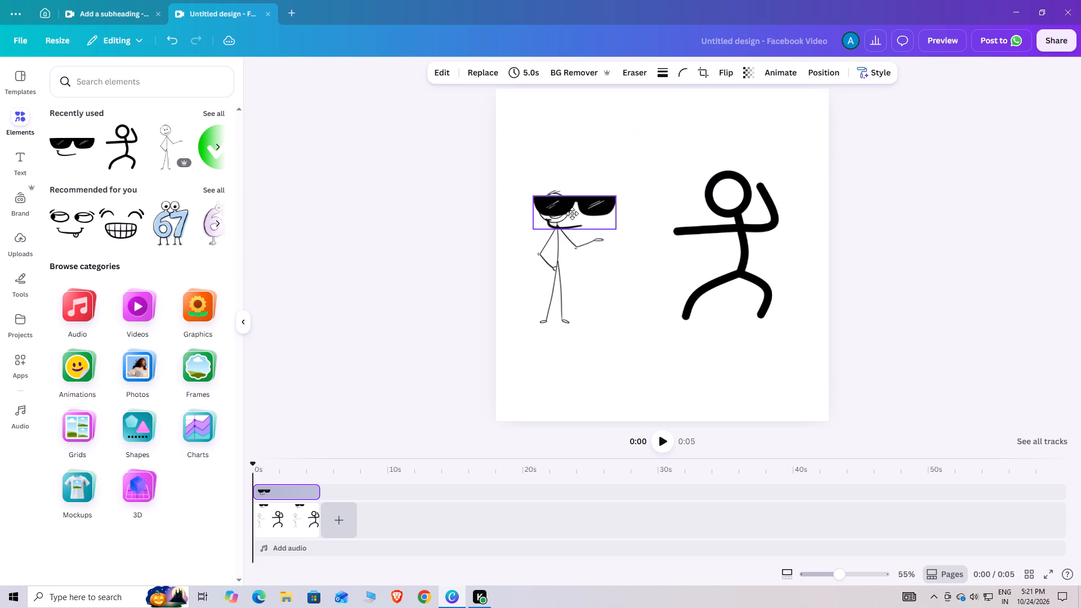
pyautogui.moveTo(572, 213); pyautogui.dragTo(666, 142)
# Move the thin stick figure next to the thick one and open the full collection of recently used elements.
pyautogui.moveTo(760, 278); pyautogui.dragTo(772, 284)
pyautogui.moveTo(573, 278); pyautogui.dragTo(685, 286)
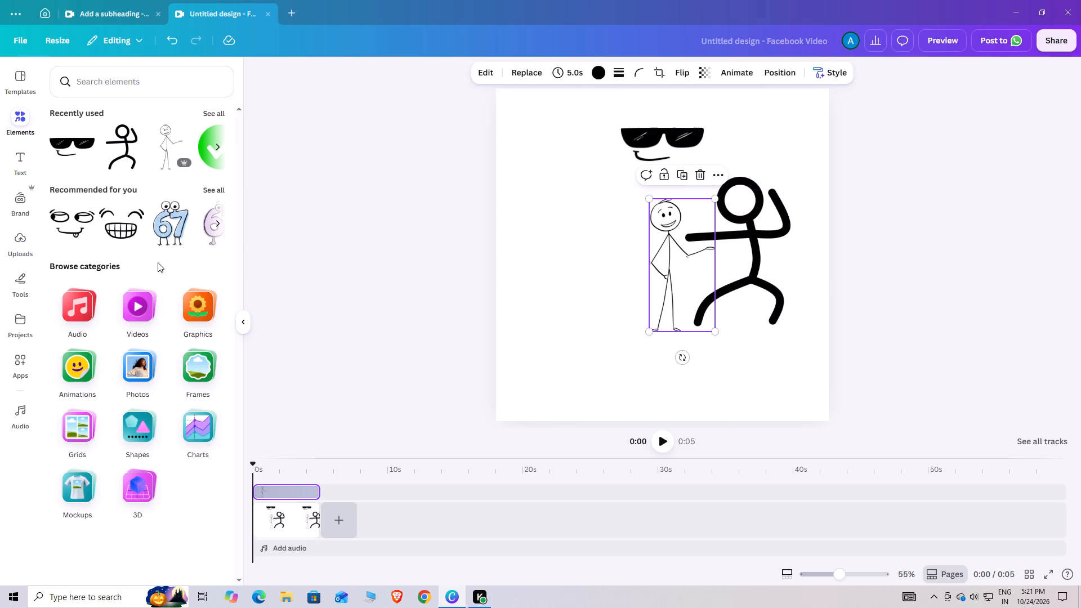
pyautogui.scroll(7, 138, 245)
pyautogui.click(203, 110)
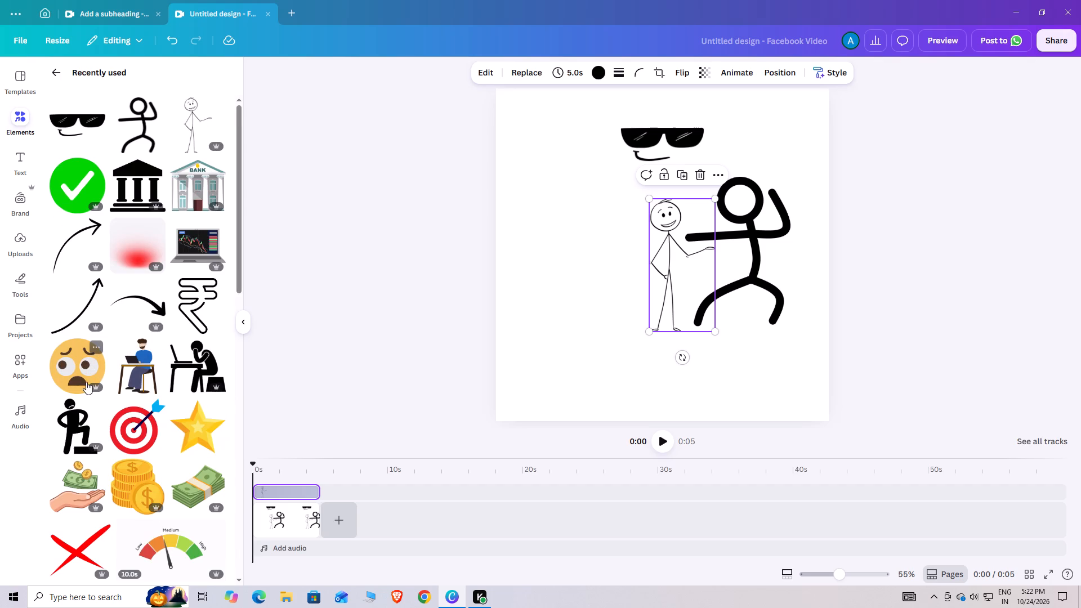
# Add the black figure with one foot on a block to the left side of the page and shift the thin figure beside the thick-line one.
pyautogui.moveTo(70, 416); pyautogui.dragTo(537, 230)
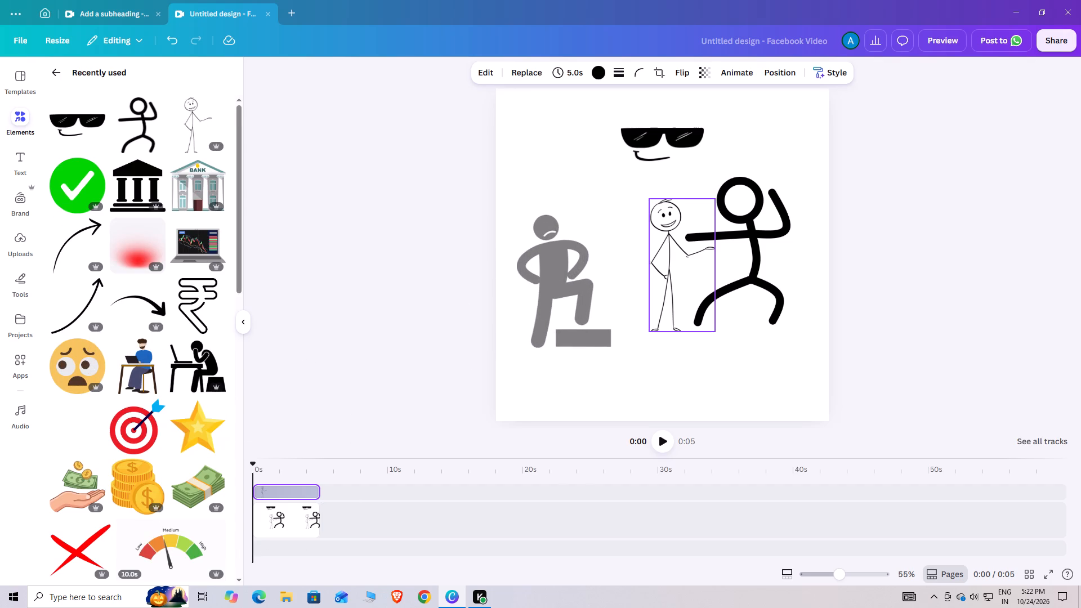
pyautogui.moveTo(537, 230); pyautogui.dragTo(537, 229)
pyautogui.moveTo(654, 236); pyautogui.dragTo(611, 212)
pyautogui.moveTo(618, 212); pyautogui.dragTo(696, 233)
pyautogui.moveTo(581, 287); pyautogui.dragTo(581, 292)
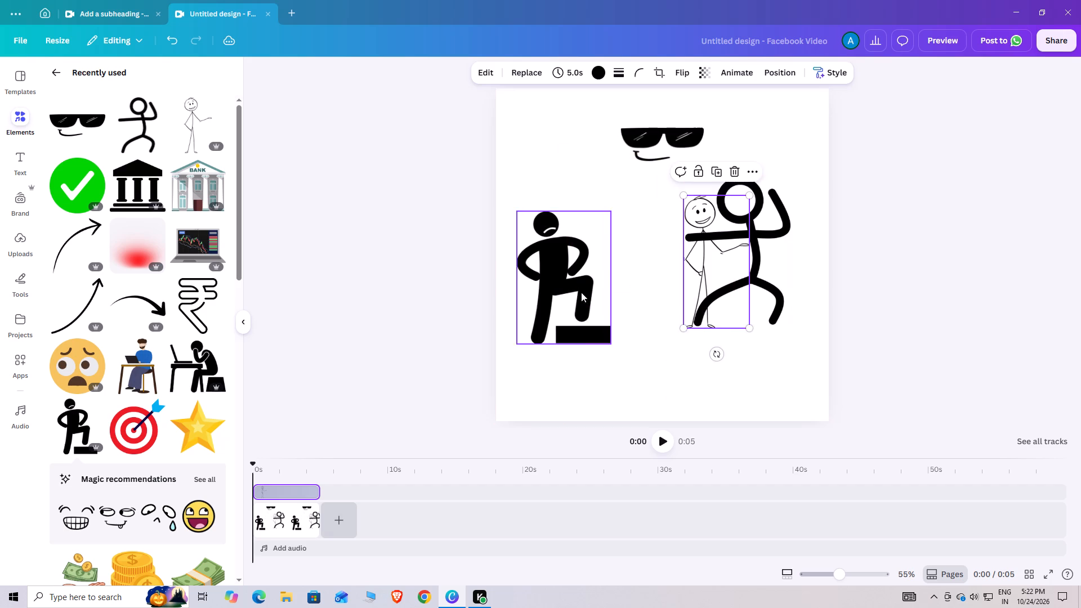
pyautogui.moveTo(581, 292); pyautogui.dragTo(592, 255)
# Line up the three figures across the page: thin one at the left edge, foot-on-block one in the middle, thick-line one on the right.
pyautogui.moveTo(702, 257); pyautogui.dragTo(712, 274)
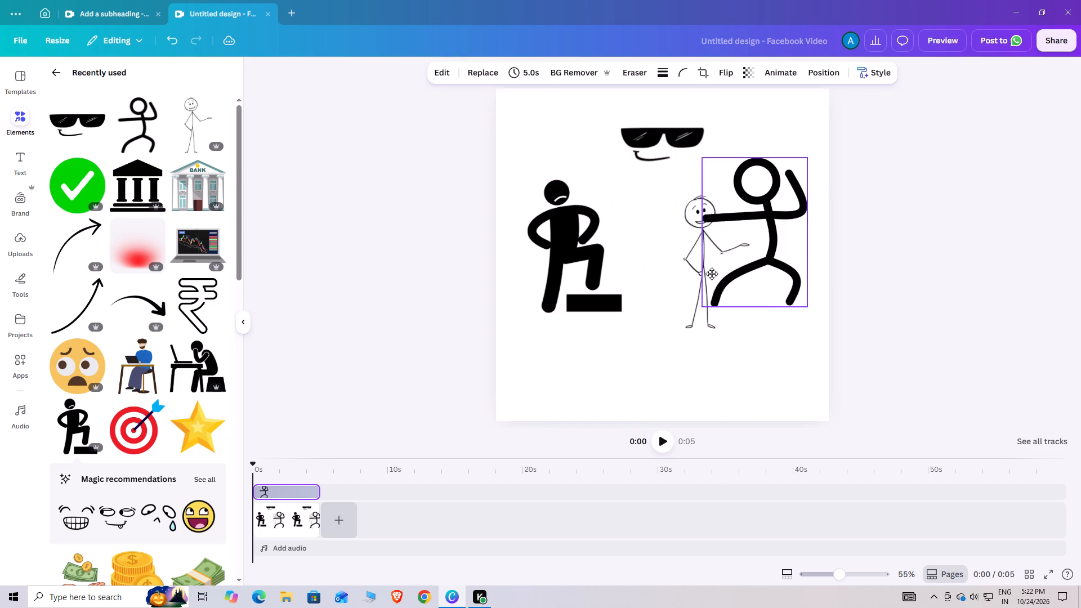
pyautogui.moveTo(712, 274); pyautogui.dragTo(727, 220)
pyautogui.click(709, 258)
pyautogui.moveTo(691, 266); pyautogui.dragTo(681, 242)
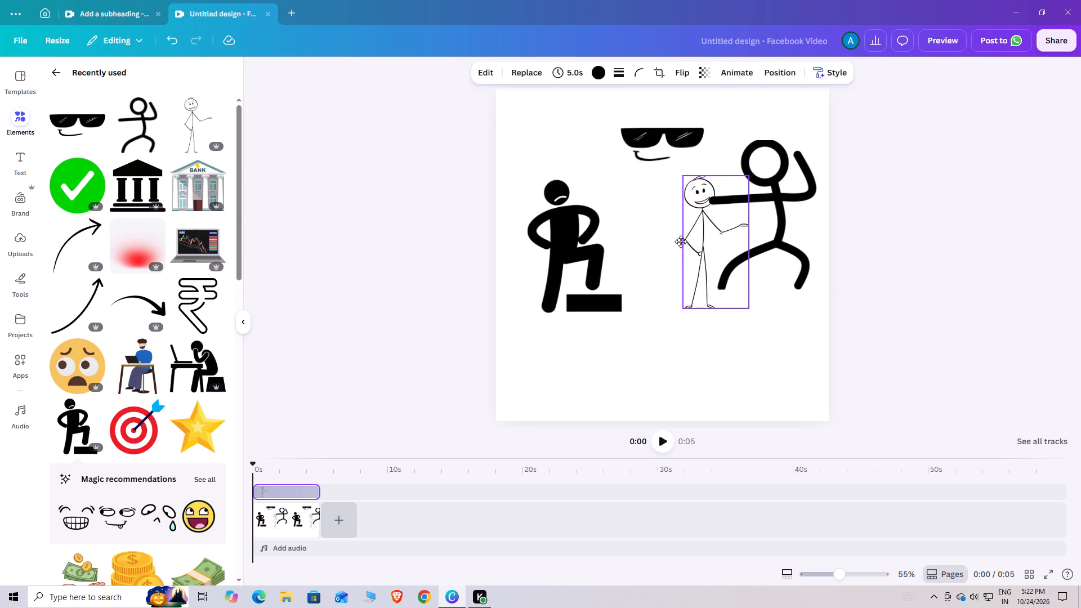
pyautogui.moveTo(681, 242); pyautogui.dragTo(551, 211)
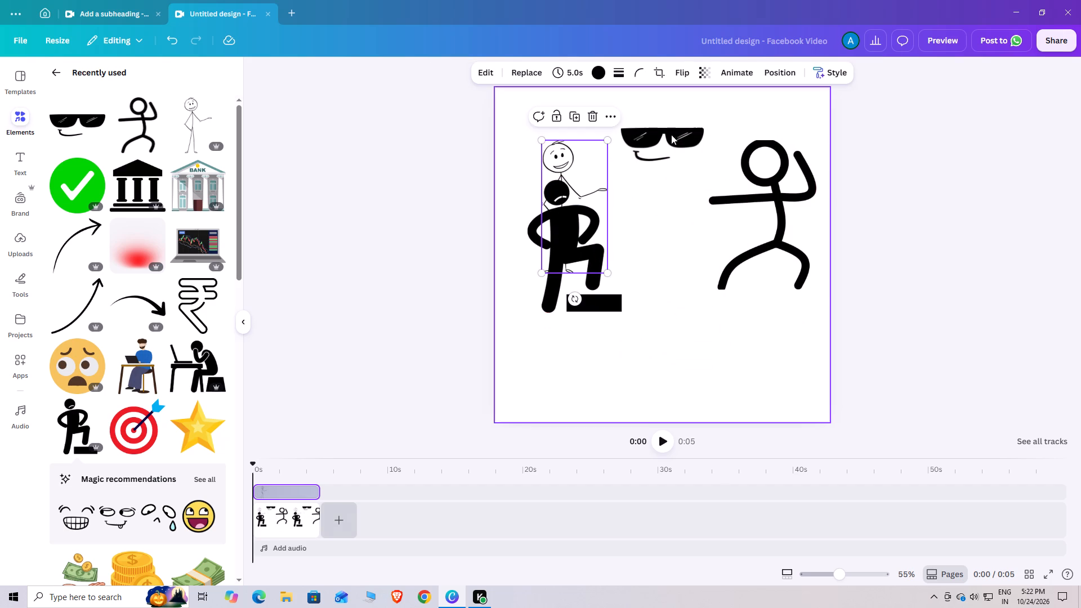
pyautogui.moveTo(672, 137); pyautogui.dragTo(665, 127)
pyautogui.moveTo(591, 260); pyautogui.dragTo(666, 283)
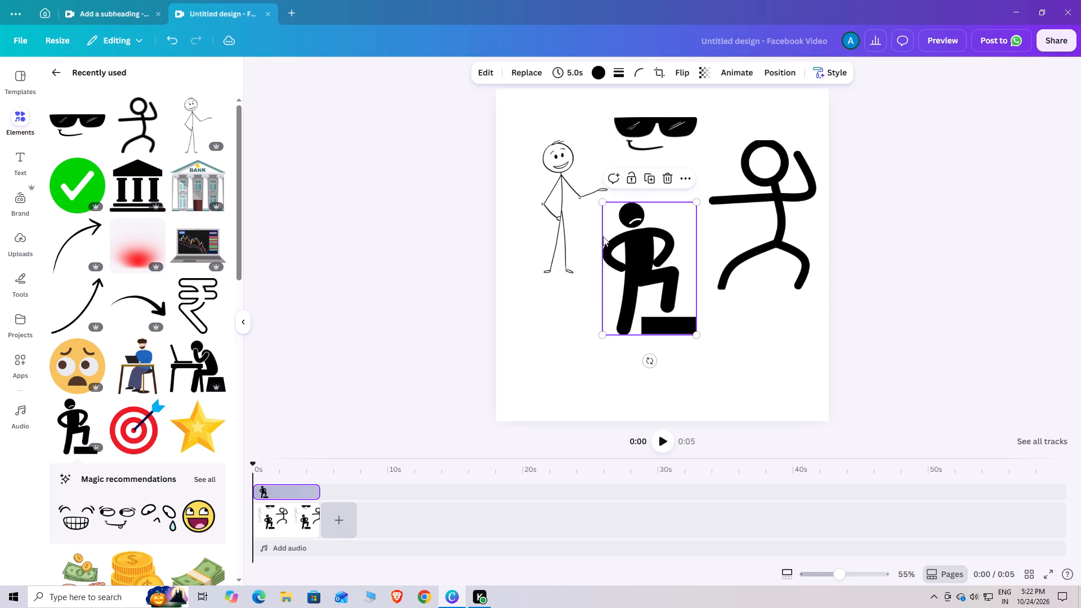
pyautogui.moveTo(561, 220); pyautogui.dragTo(544, 271)
pyautogui.moveTo(544, 271); pyautogui.dragTo(543, 287)
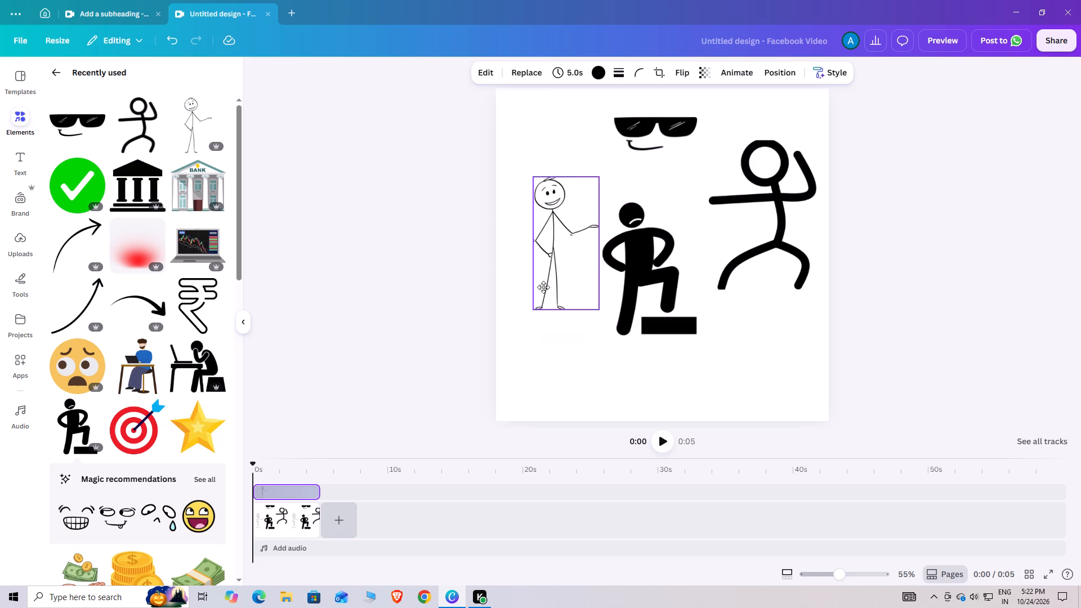
pyautogui.moveTo(543, 287); pyautogui.dragTo(519, 290)
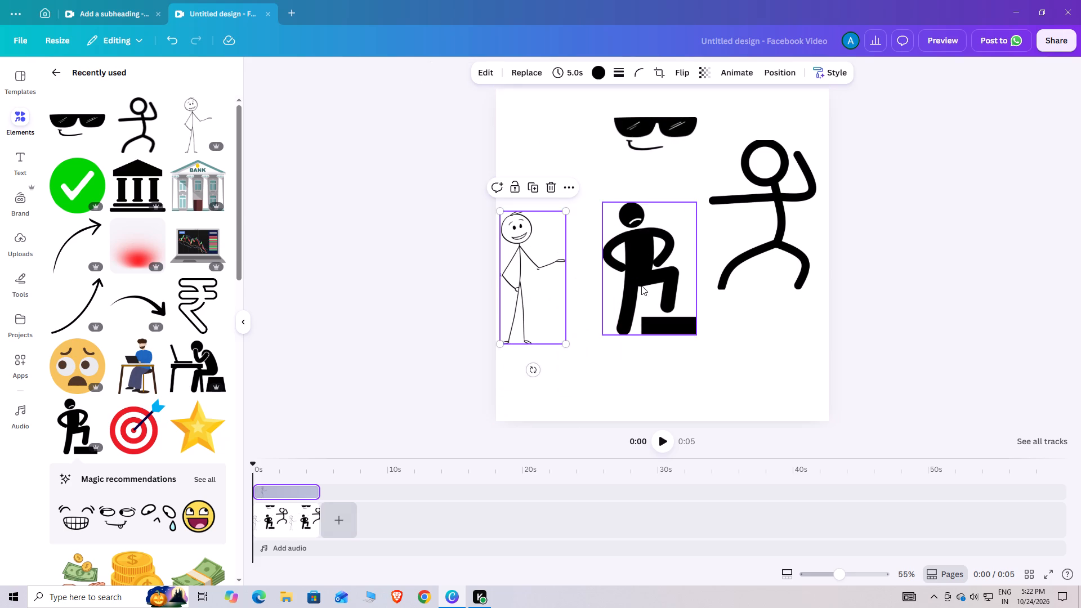
pyautogui.moveTo(641, 285); pyautogui.dragTo(611, 287)
pyautogui.moveTo(773, 222); pyautogui.dragTo(755, 238)
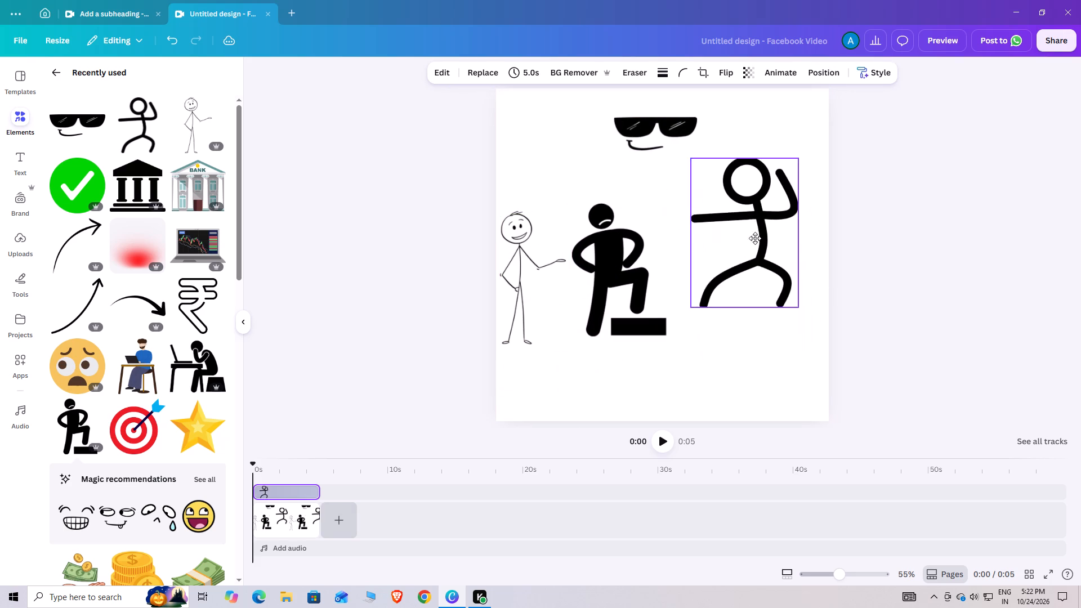
pyautogui.moveTo(755, 238); pyautogui.dragTo(742, 256)
# Move the sunglasses-and-smile graphic to just above the foot-on-block figure.
pyautogui.scroll(-10, 207, 423)
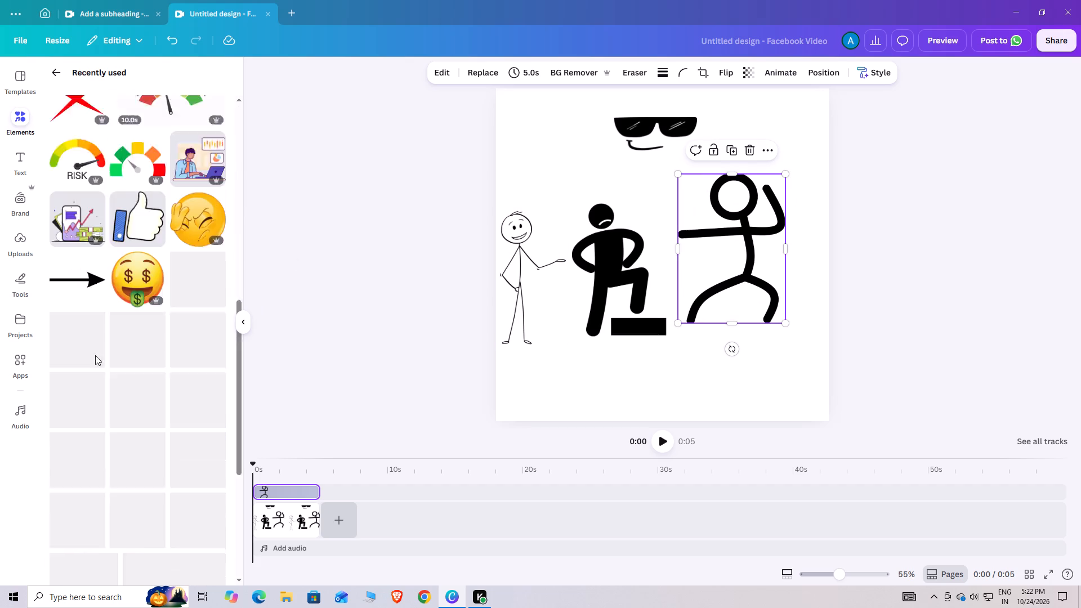
pyautogui.scroll(-6, 95, 355)
pyautogui.moveTo(671, 126); pyautogui.dragTo(611, 164)
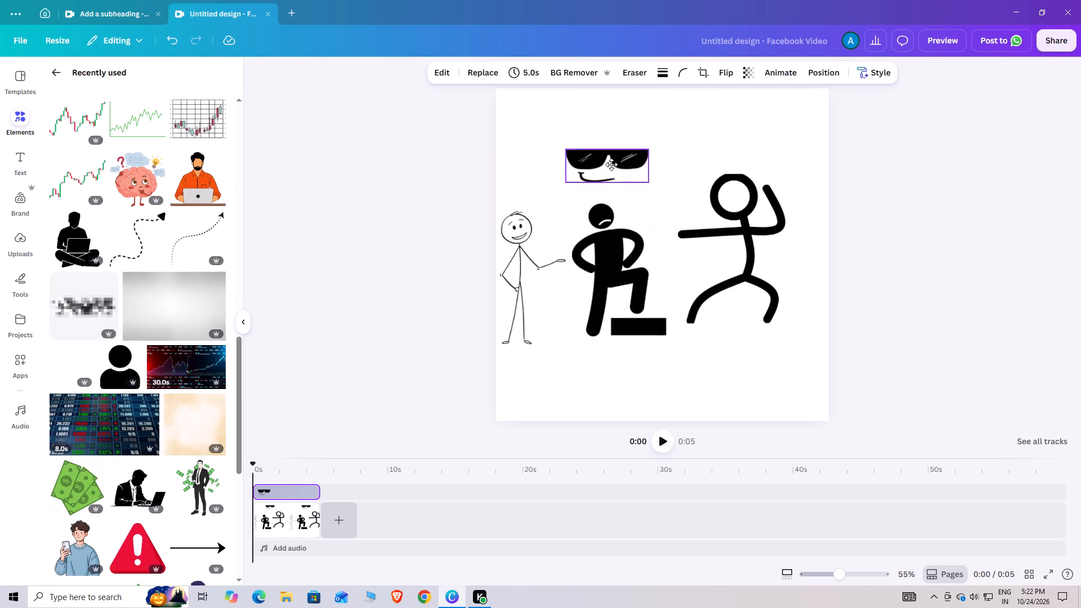
pyautogui.moveTo(611, 164); pyautogui.dragTo(628, 159)
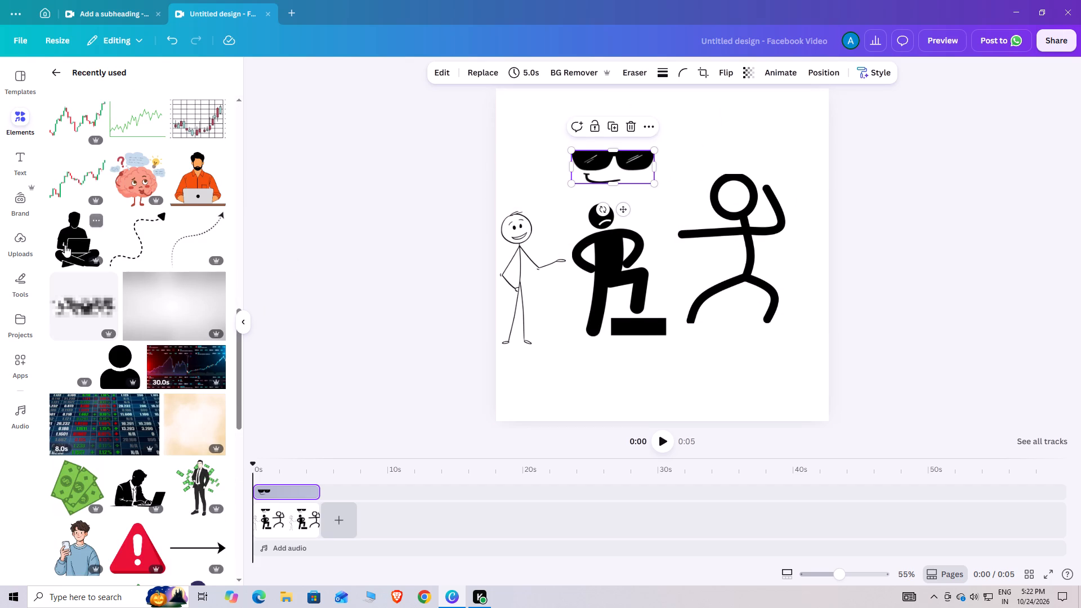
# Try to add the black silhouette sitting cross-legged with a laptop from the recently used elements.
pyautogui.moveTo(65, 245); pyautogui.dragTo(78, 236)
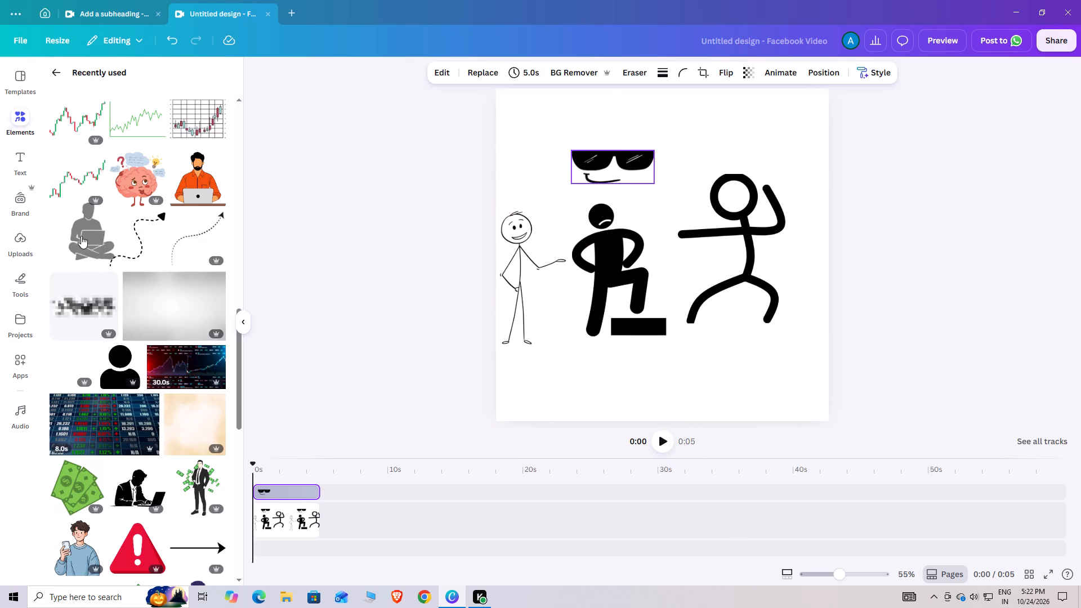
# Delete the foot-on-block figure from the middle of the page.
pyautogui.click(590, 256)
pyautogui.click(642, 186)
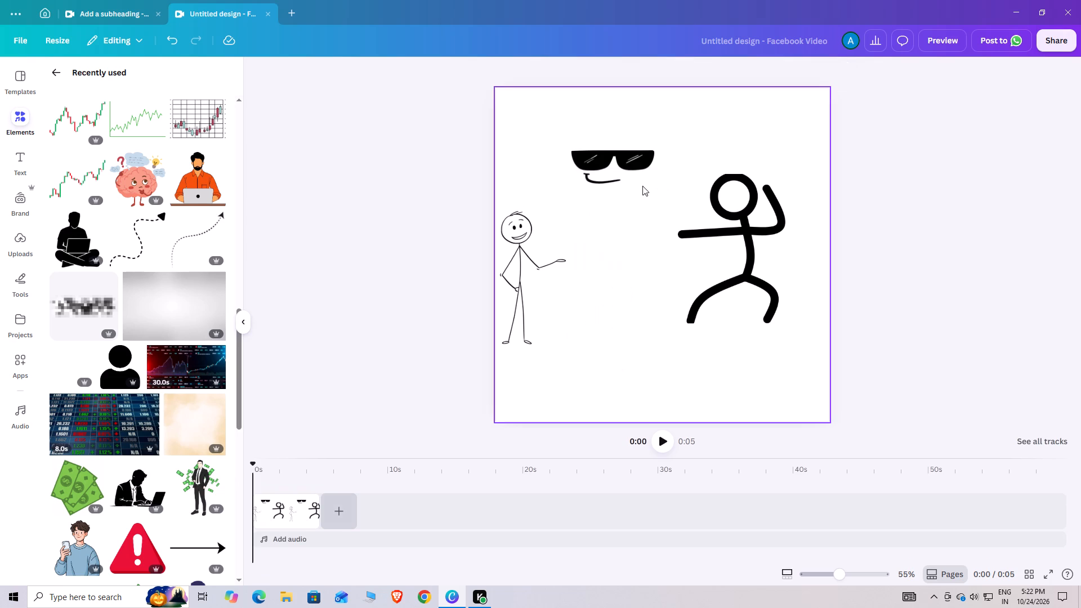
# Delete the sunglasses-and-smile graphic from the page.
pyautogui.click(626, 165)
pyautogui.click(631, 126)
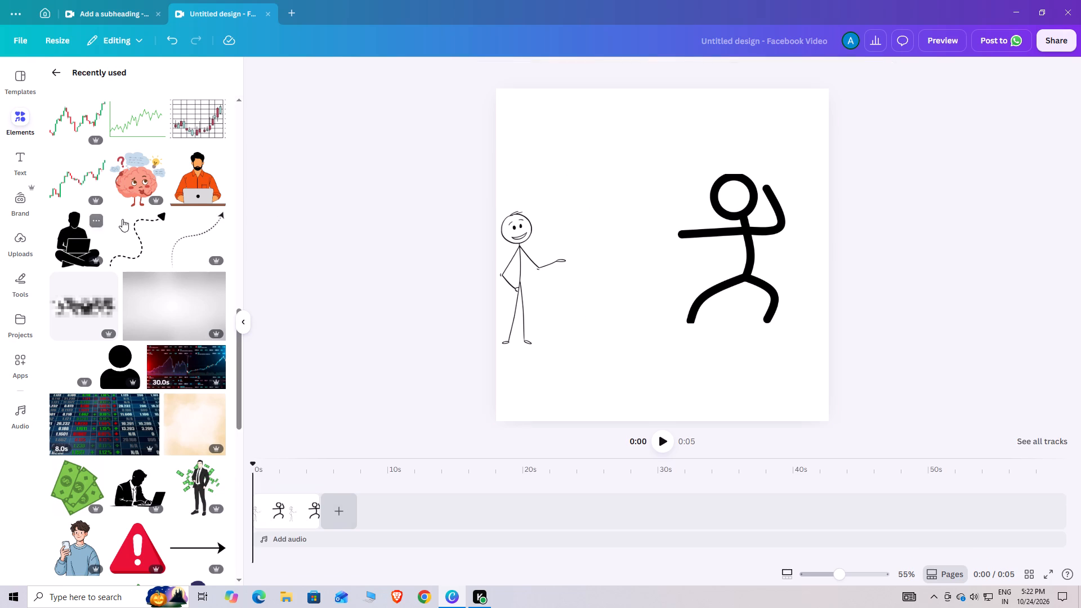
# Add the curvy dashed arrow with the solid head from the recently used elements and arrange it between the two stick figures.
pyautogui.moveTo(151, 254); pyautogui.dragTo(593, 171)
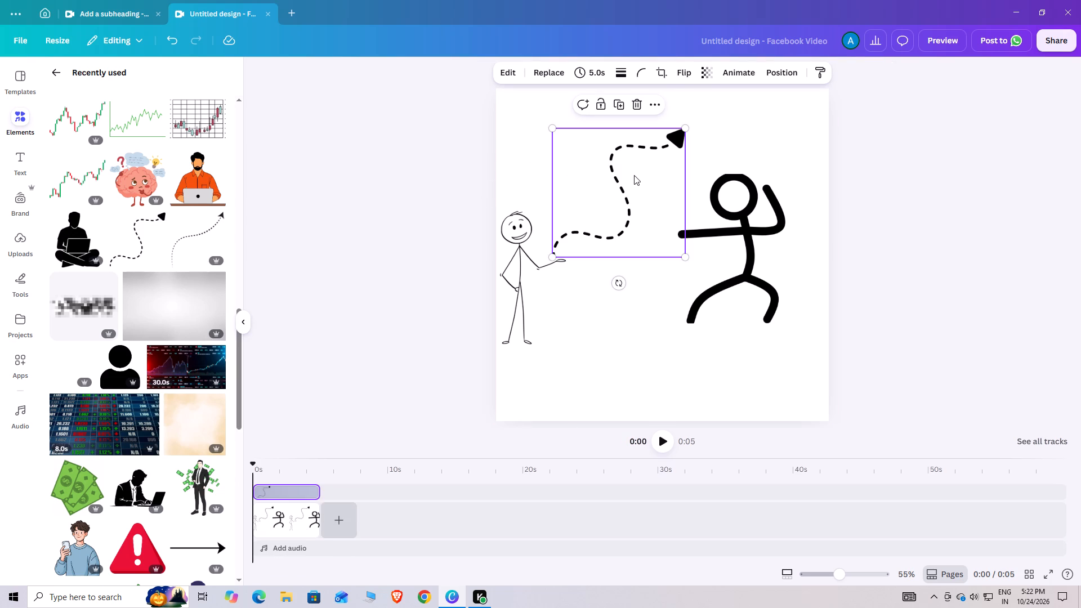
pyautogui.moveTo(583, 237); pyautogui.dragTo(637, 258)
pyautogui.moveTo(601, 251); pyautogui.dragTo(632, 316)
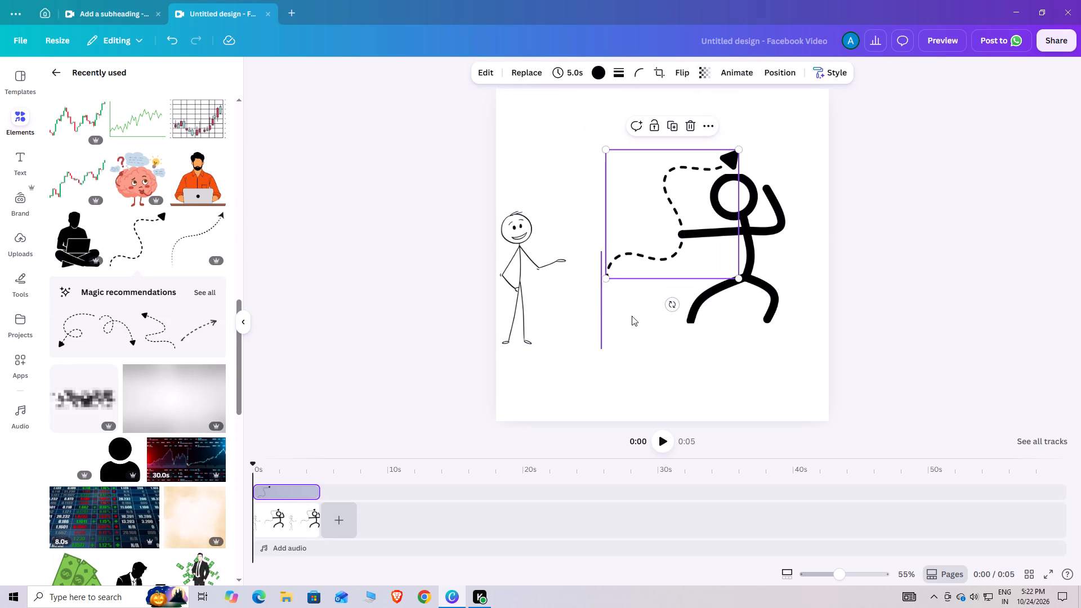
pyautogui.moveTo(632, 316); pyautogui.dragTo(621, 293)
pyautogui.click(605, 286)
pyautogui.moveTo(526, 292); pyautogui.dragTo(555, 234)
pyautogui.moveTo(732, 255); pyautogui.dragTo(735, 255)
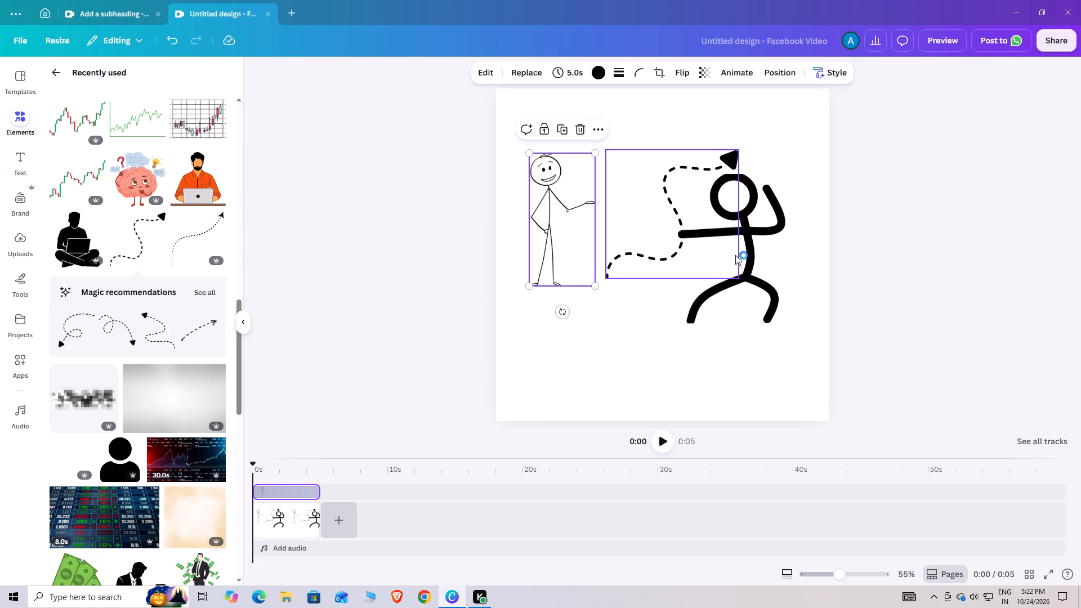
pyautogui.moveTo(735, 255); pyautogui.dragTo(662, 283)
pyautogui.moveTo(743, 283); pyautogui.dragTo(748, 267)
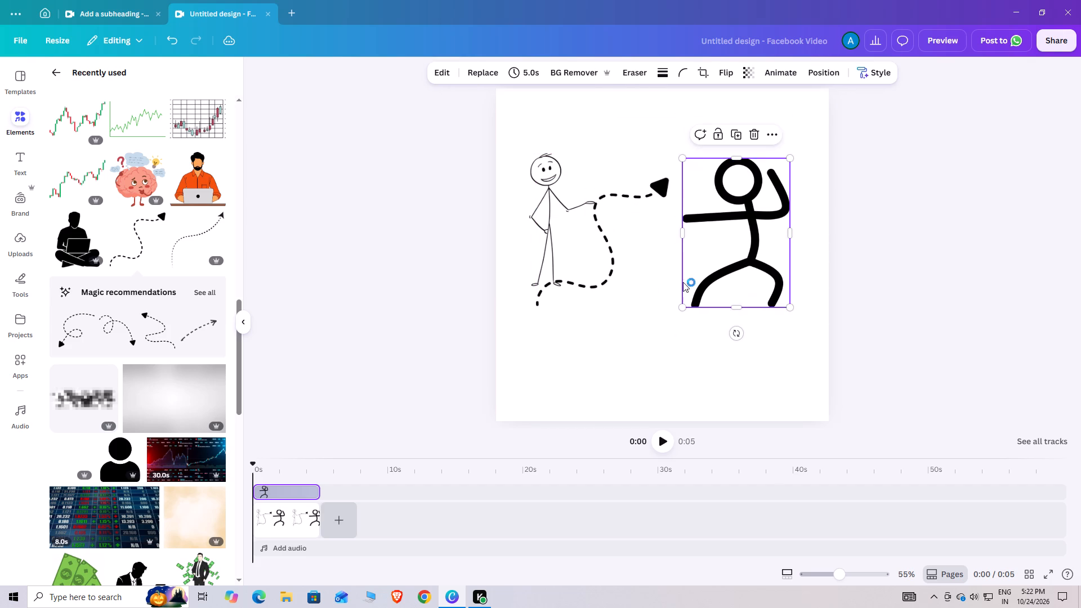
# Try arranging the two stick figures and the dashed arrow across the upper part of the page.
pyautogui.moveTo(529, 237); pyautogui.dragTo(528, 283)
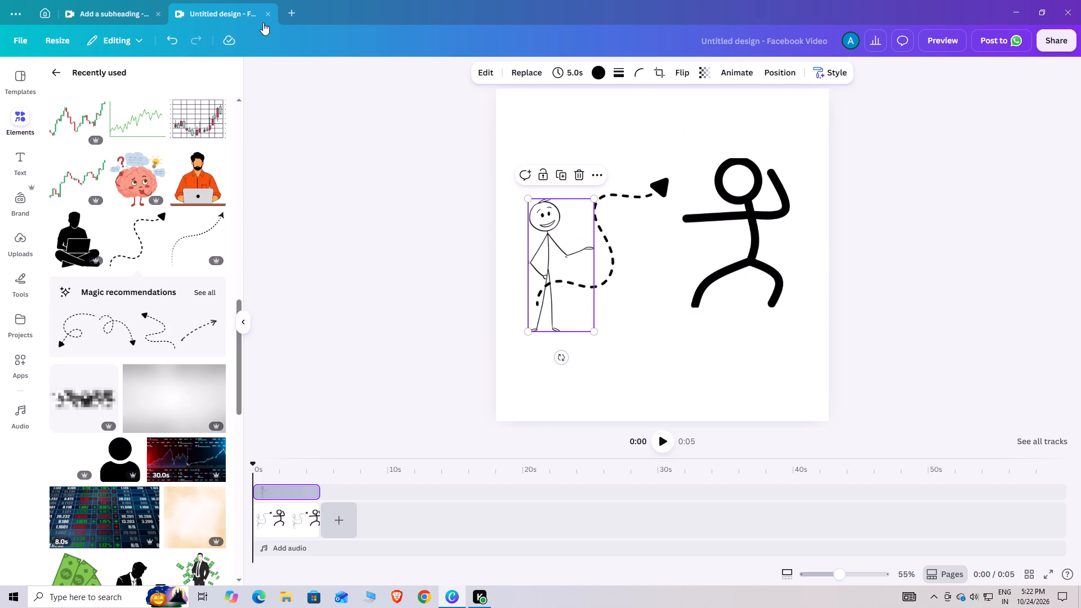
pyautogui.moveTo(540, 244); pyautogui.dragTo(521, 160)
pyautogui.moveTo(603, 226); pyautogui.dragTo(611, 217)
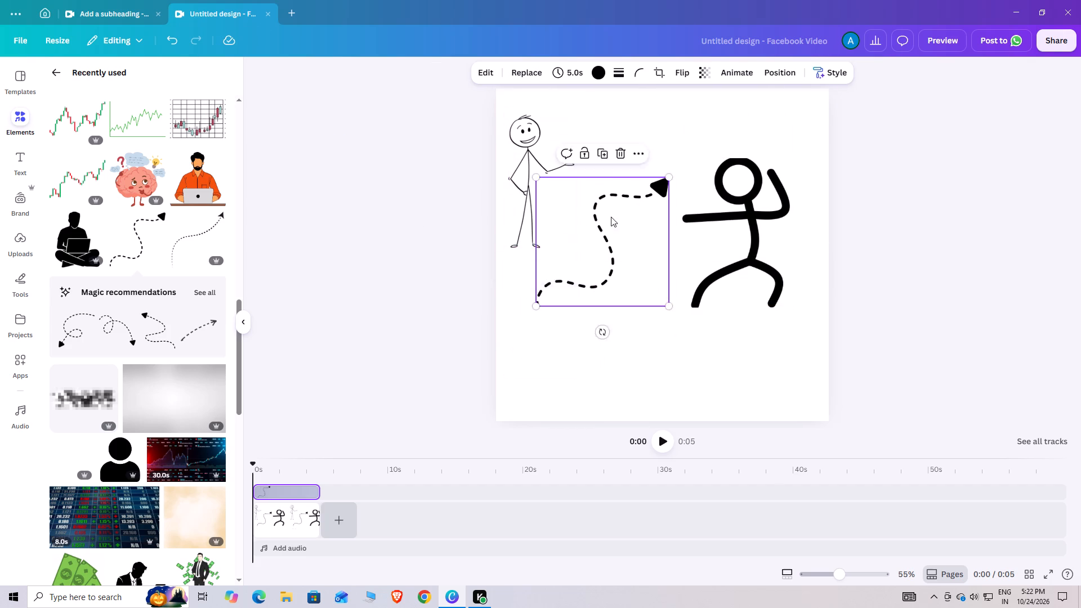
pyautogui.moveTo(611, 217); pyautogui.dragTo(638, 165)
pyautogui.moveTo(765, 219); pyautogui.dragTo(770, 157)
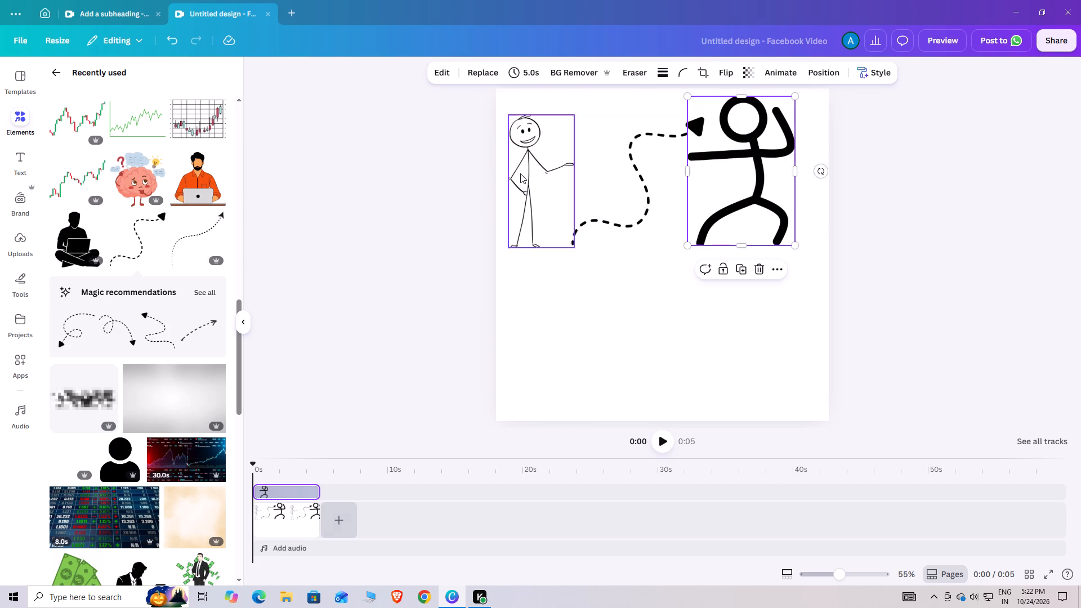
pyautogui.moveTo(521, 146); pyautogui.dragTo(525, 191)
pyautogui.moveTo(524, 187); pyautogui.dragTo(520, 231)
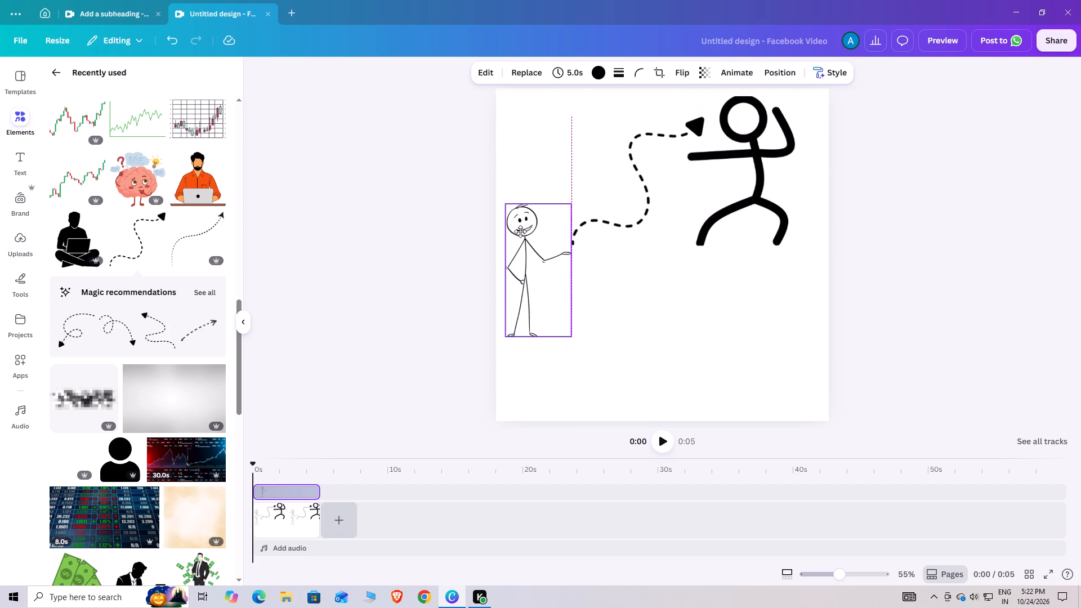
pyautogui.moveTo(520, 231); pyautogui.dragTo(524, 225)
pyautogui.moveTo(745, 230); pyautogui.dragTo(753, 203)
# Place the thin figure in the page's lower-left corner, with the dashed arrow running from its hand up to the thick figure's fist.
pyautogui.moveTo(524, 250); pyautogui.dragTo(521, 329)
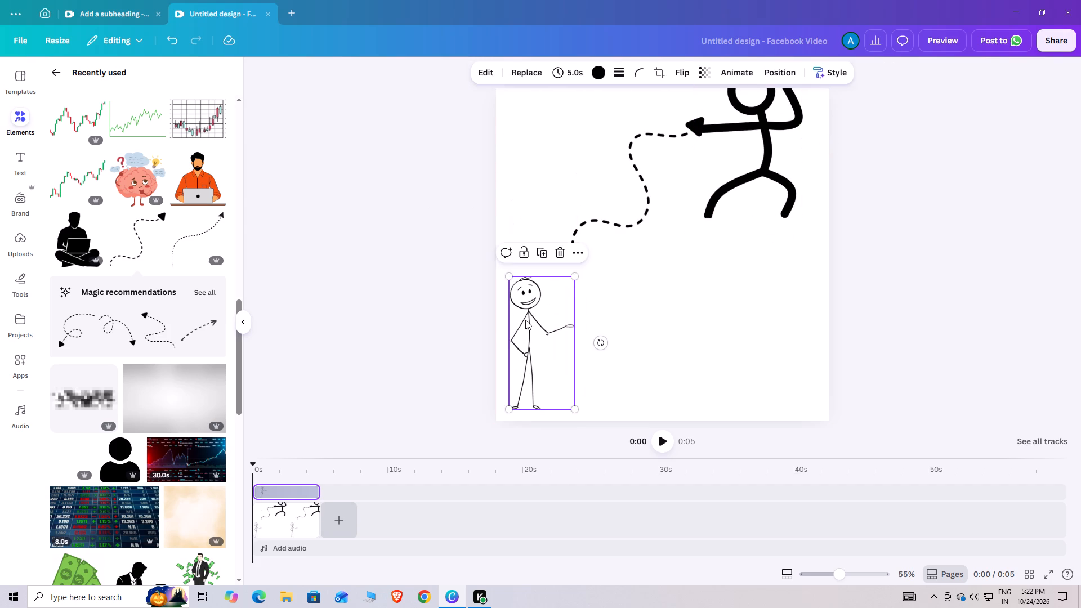
pyautogui.moveTo(656, 198); pyautogui.dragTo(649, 286)
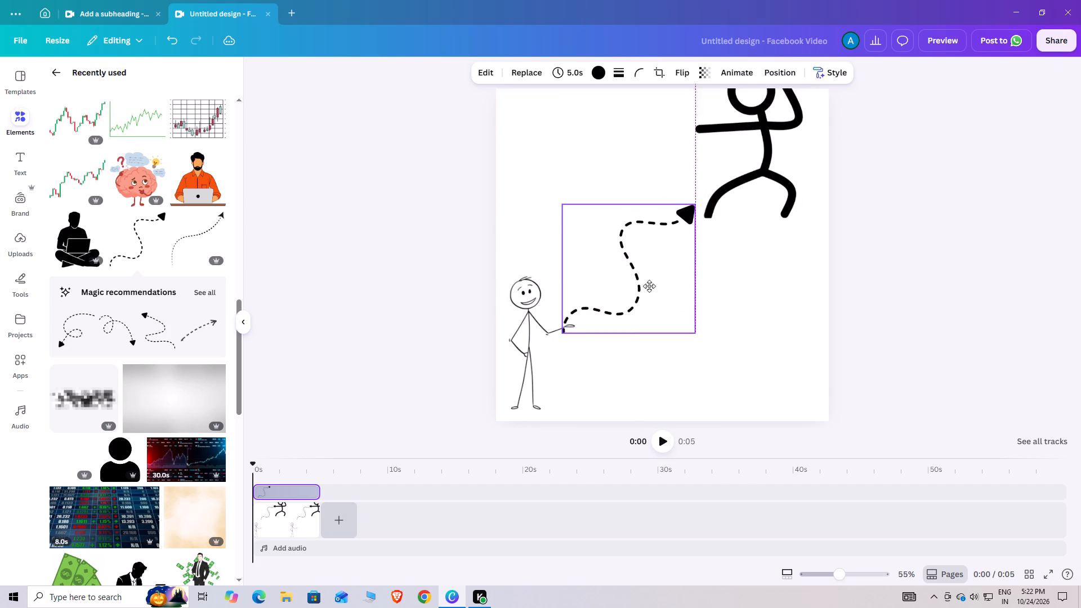
pyautogui.moveTo(649, 286); pyautogui.dragTo(654, 284)
pyautogui.moveTo(753, 187); pyautogui.dragTo(749, 268)
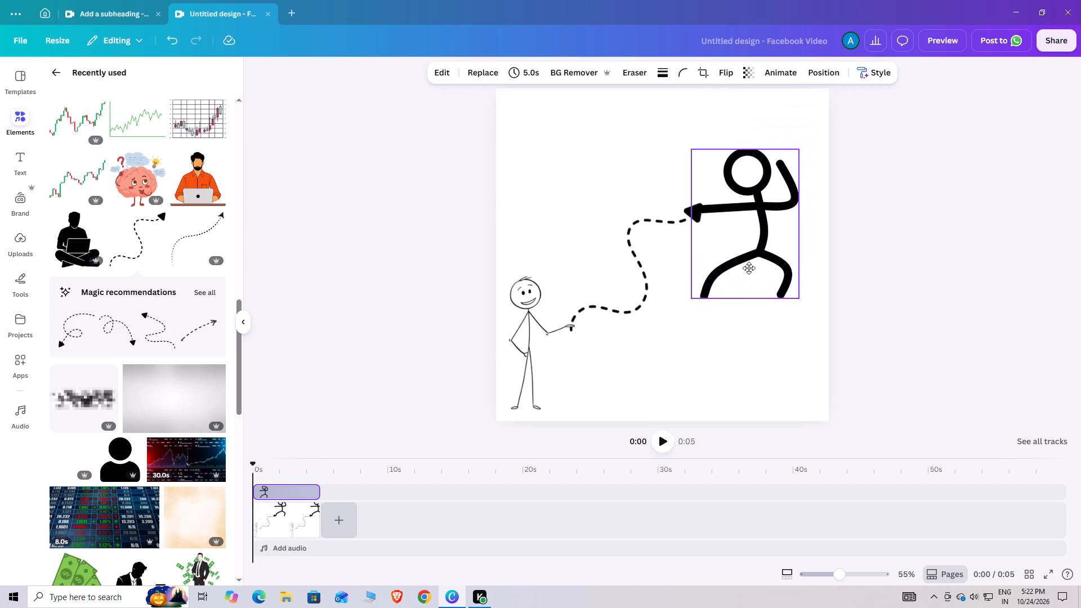
pyautogui.moveTo(749, 268); pyautogui.dragTo(749, 269)
pyautogui.click(395, 198)
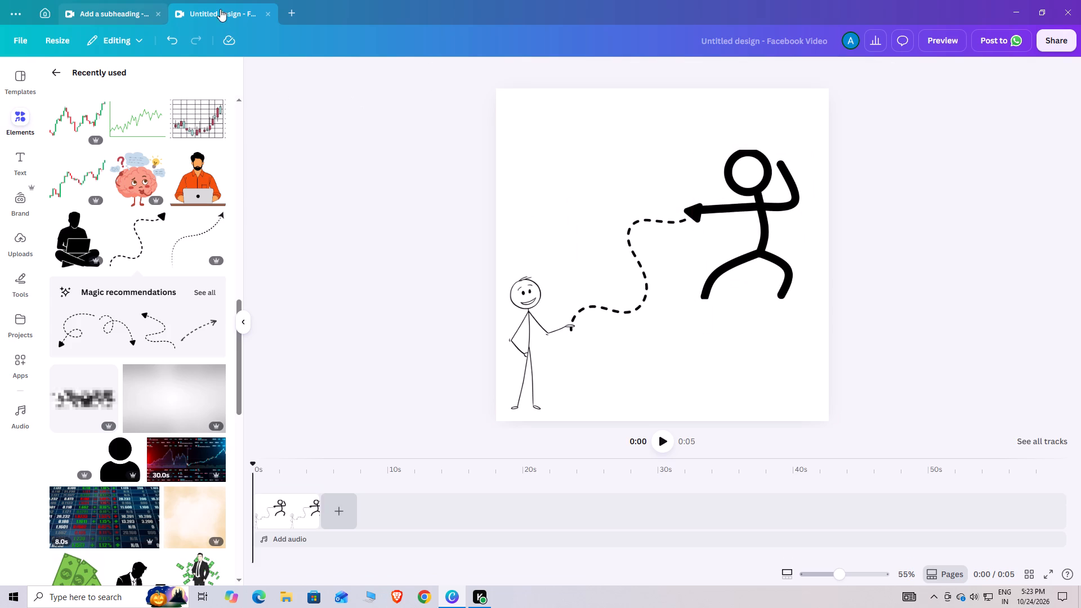
# Close the untitled Facebook Video design to return to the "Add a subheading" video project.
pyautogui.click(269, 14)
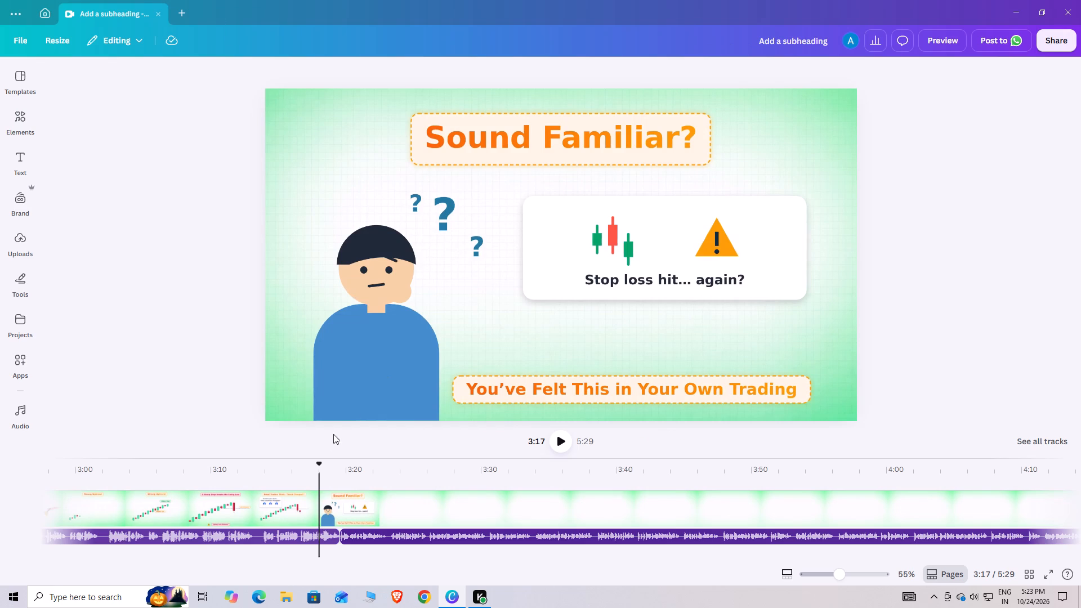
# Play the video from 3:17 through the end of the "Sound Familiar?" scene and pause it.
pyautogui.click(553, 440)
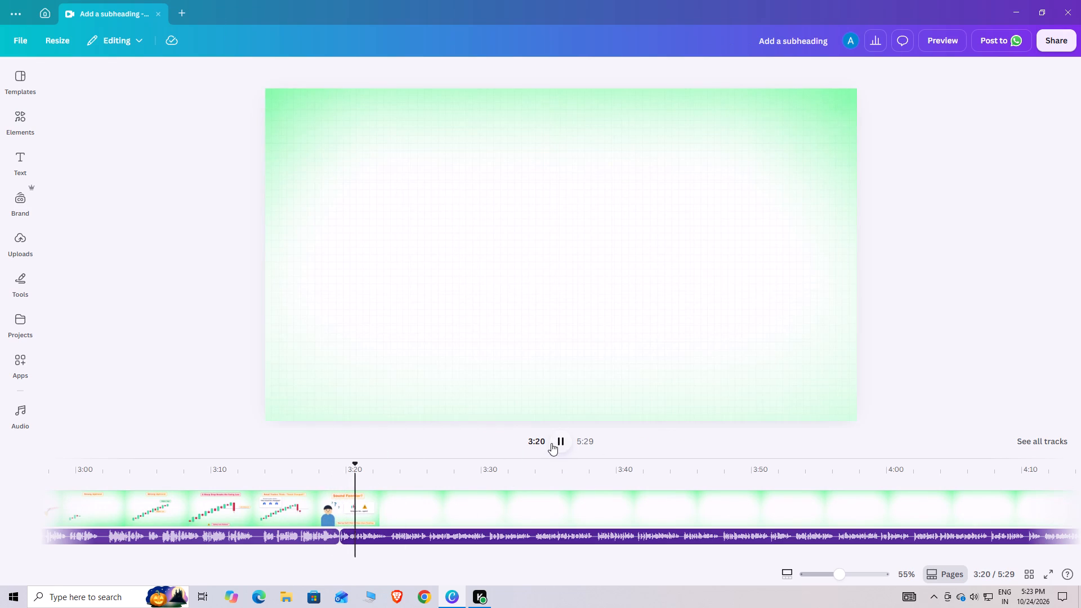
pyautogui.click(550, 444)
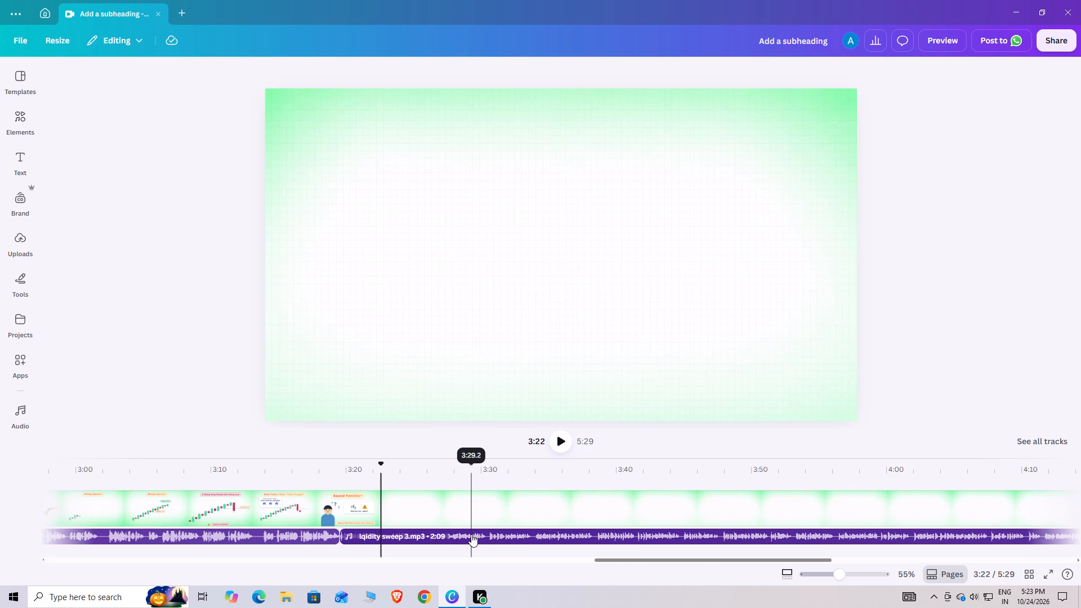
# Show element timing and add the uploaded 2:12 video on the track above the background, directly after the existing clip.
pyautogui.click(10, 248)
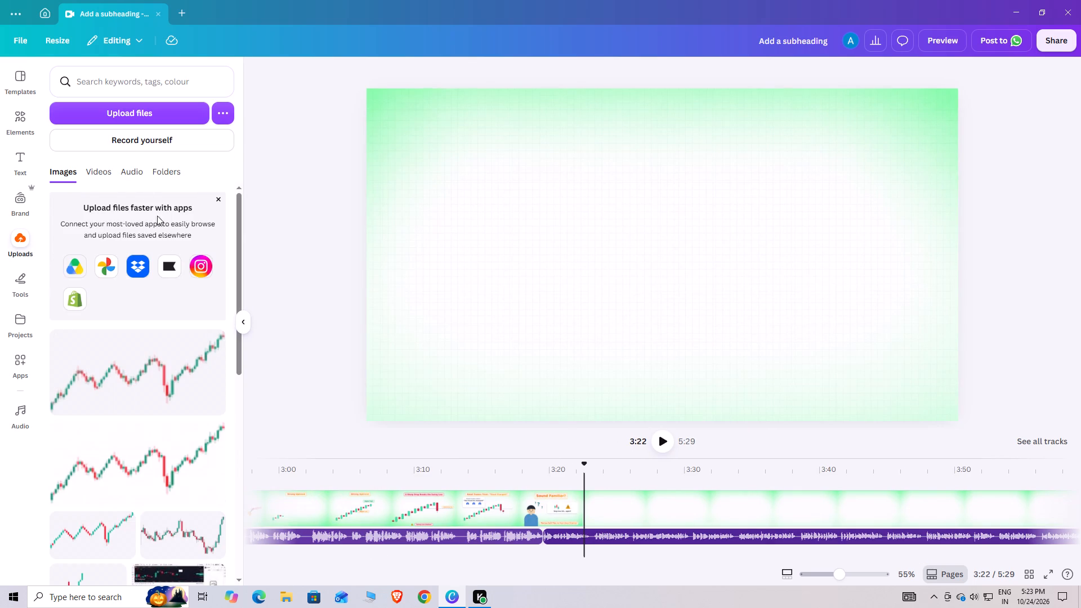
pyautogui.click(104, 177)
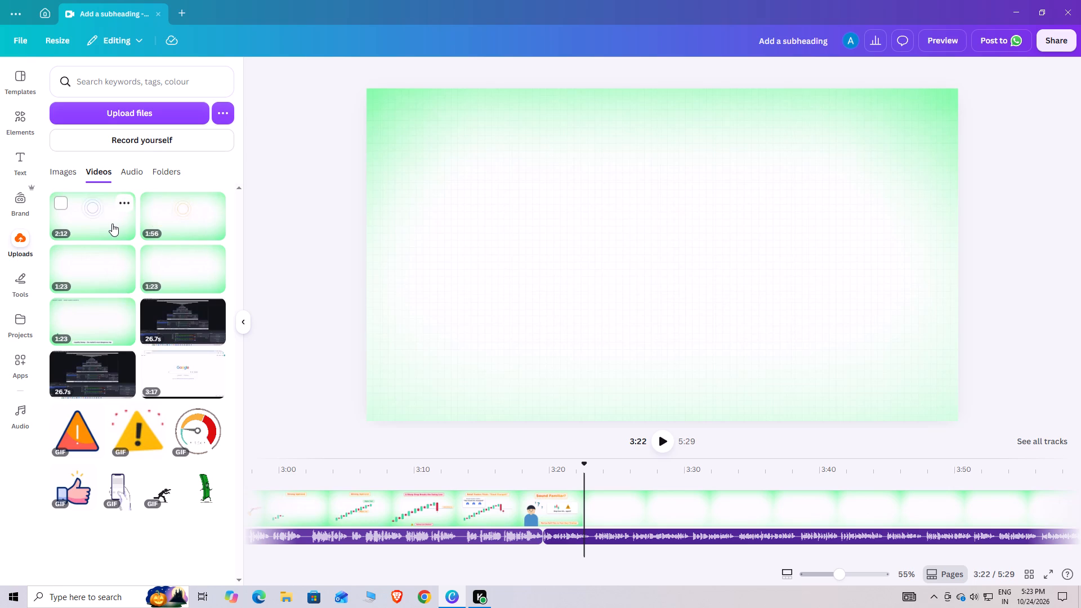
pyautogui.moveTo(111, 222); pyautogui.dragTo(692, 527)
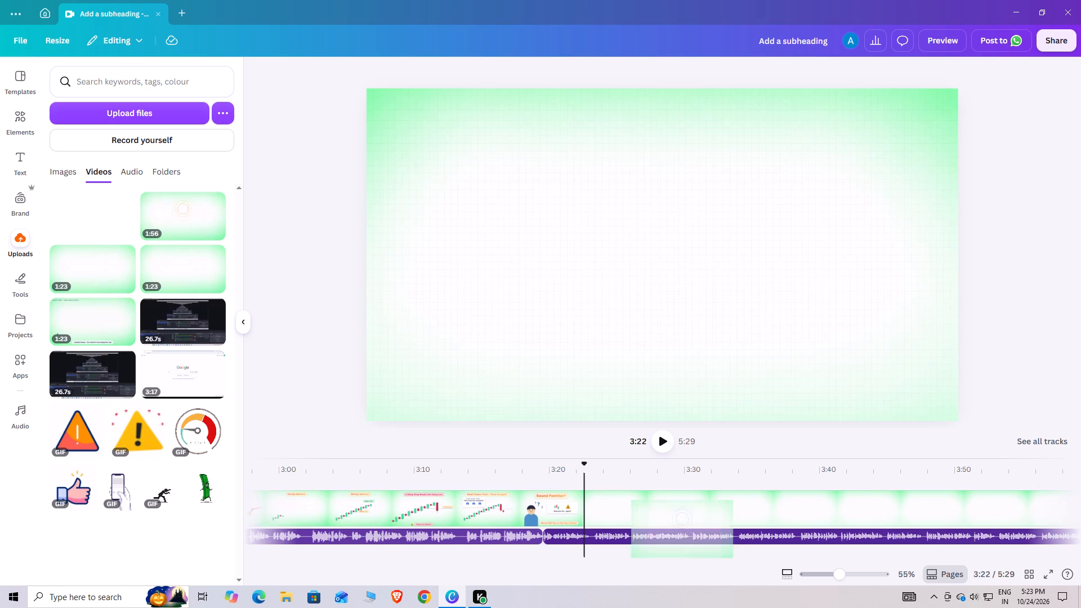
pyautogui.moveTo(692, 527); pyautogui.dragTo(124, 212)
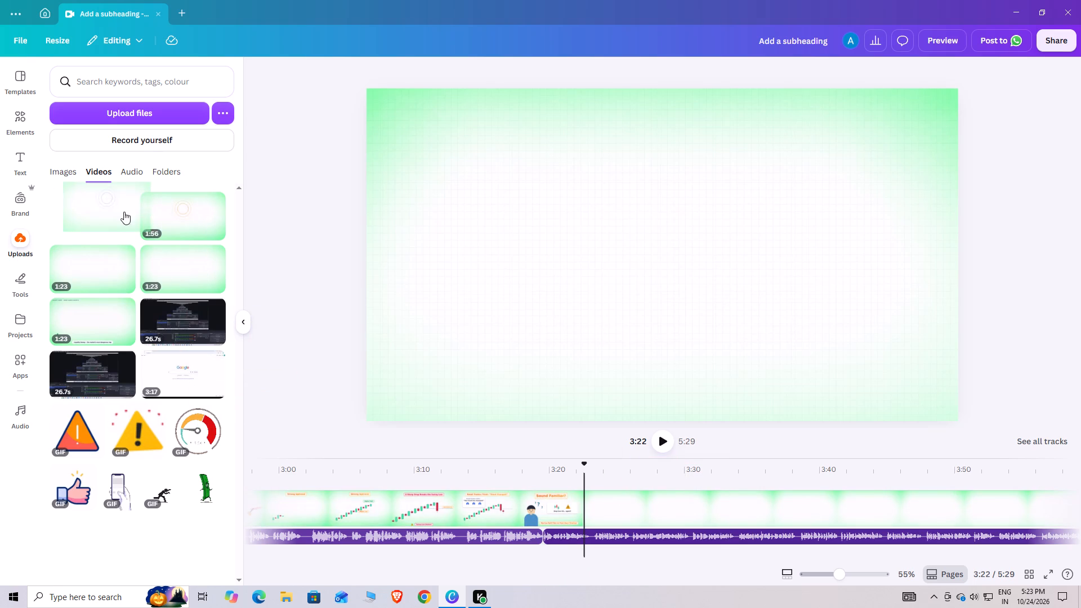
pyautogui.rightClick(624, 503)
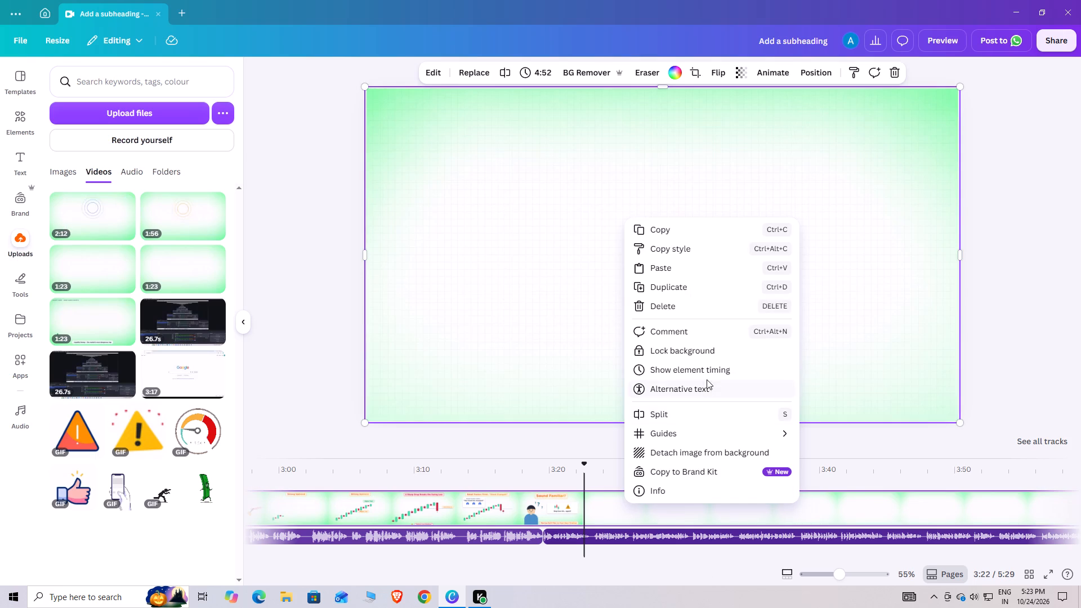
pyautogui.click(706, 368)
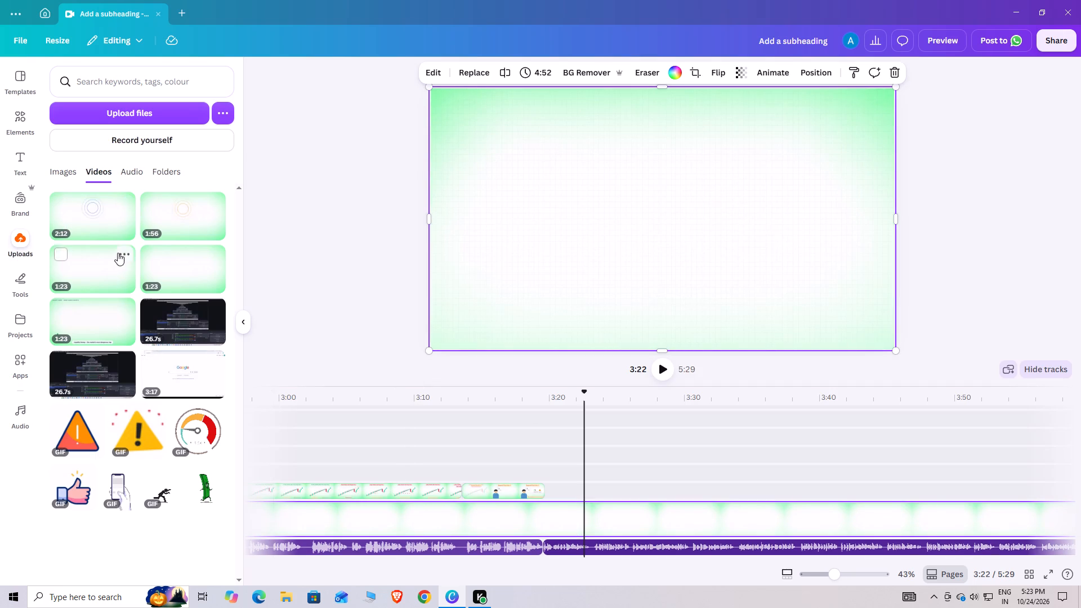
pyautogui.moveTo(99, 208); pyautogui.dragTo(637, 492)
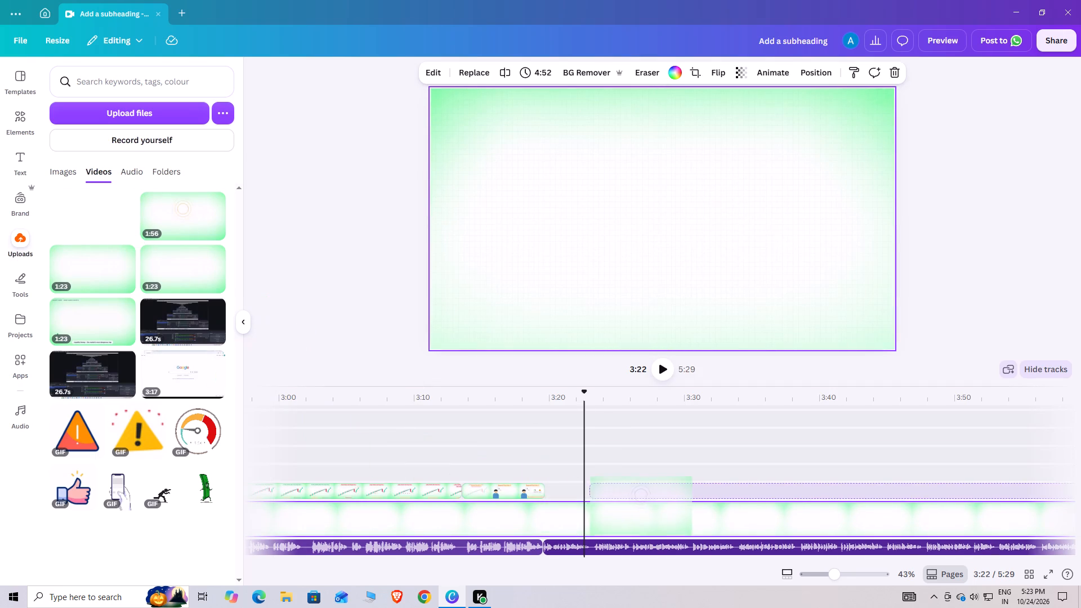
pyautogui.moveTo(637, 492); pyautogui.dragTo(596, 495)
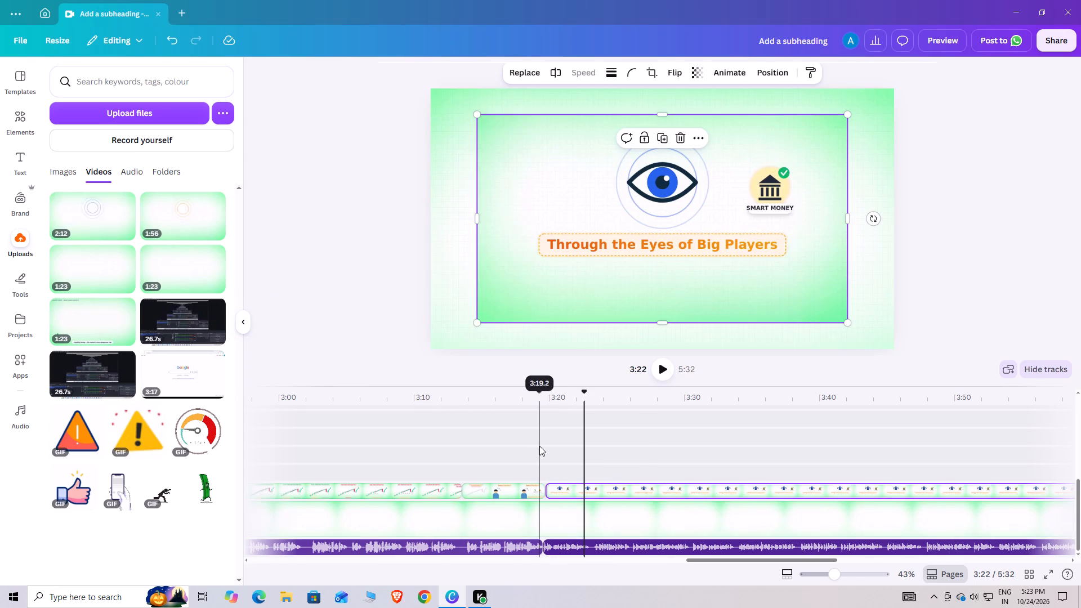
# Play the newly added clip from 3:22 to about 3:28 to check it against the narration.
pyautogui.click(664, 359)
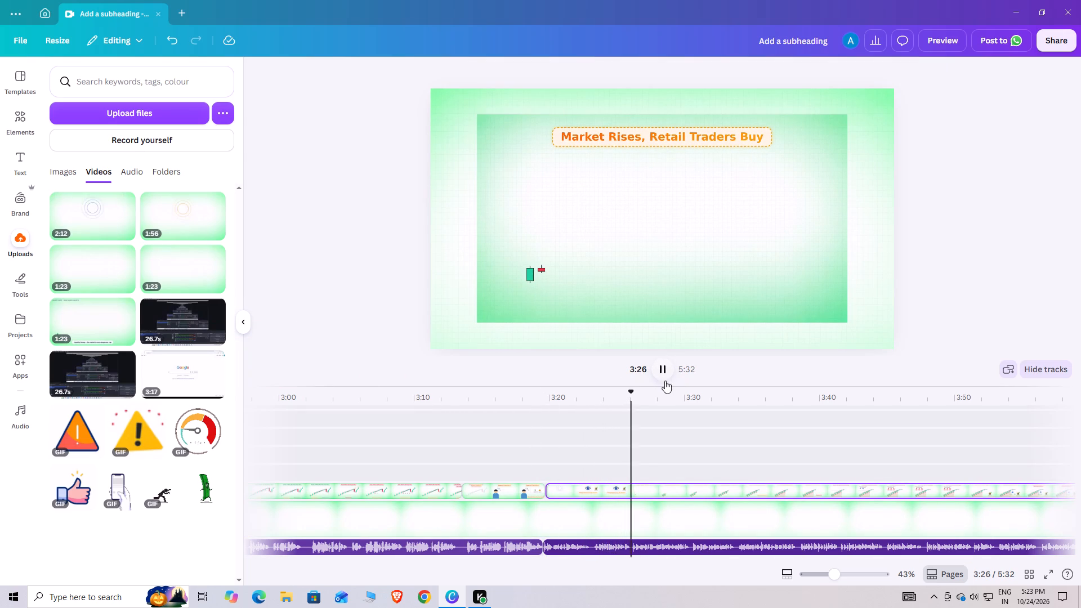
pyautogui.click(749, 262)
# Enlarge and reposition the 2:12 clip so that it fills the whole page.
pyautogui.click(749, 262)
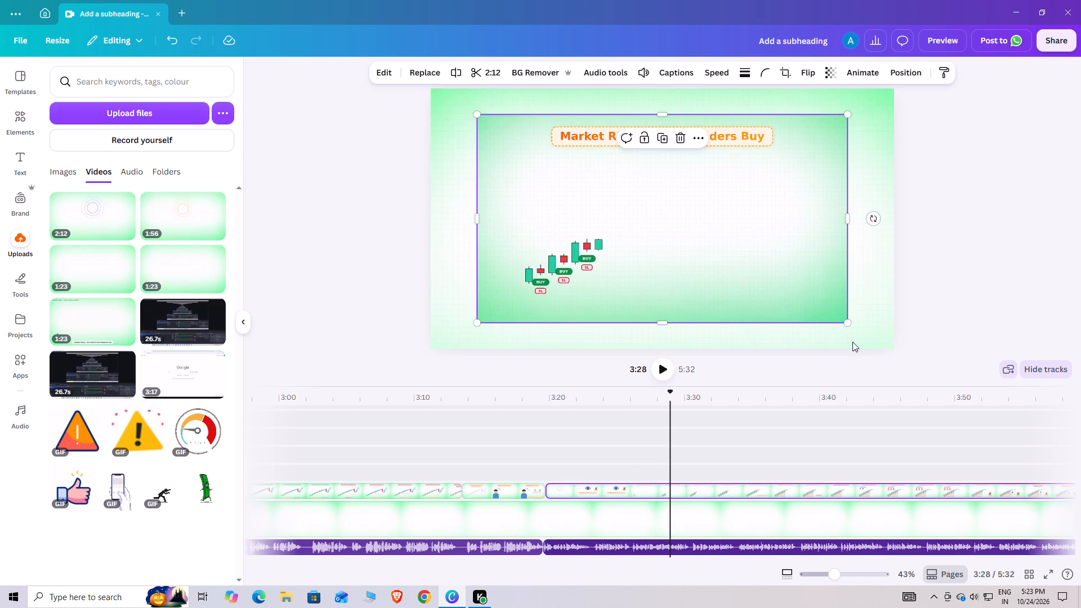
pyautogui.moveTo(850, 322); pyautogui.dragTo(915, 397)
pyautogui.moveTo(806, 276); pyautogui.dragTo(767, 252)
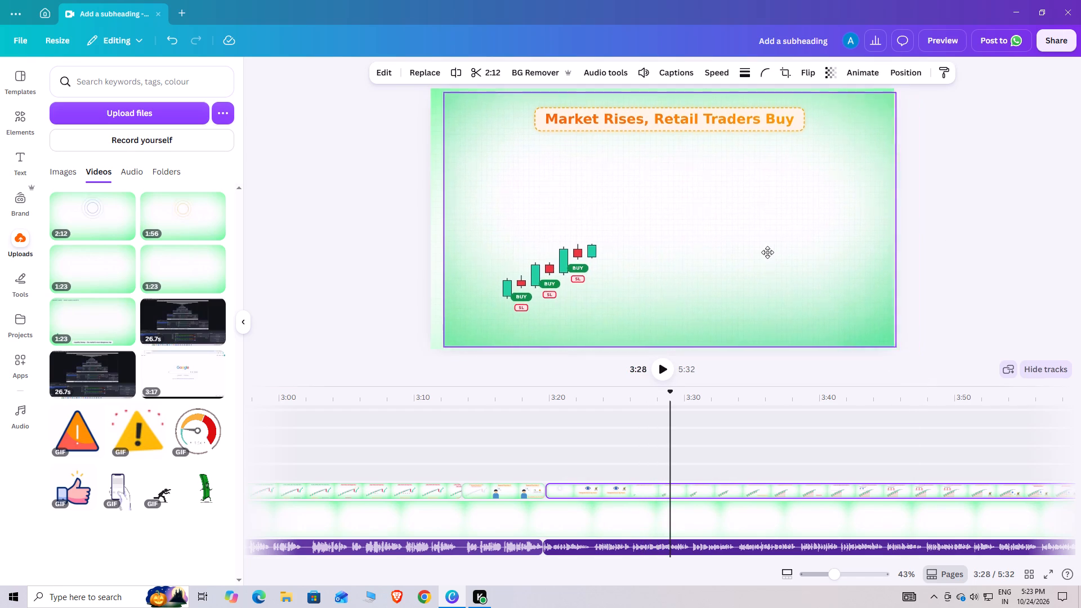
pyautogui.moveTo(767, 252); pyautogui.dragTo(769, 252)
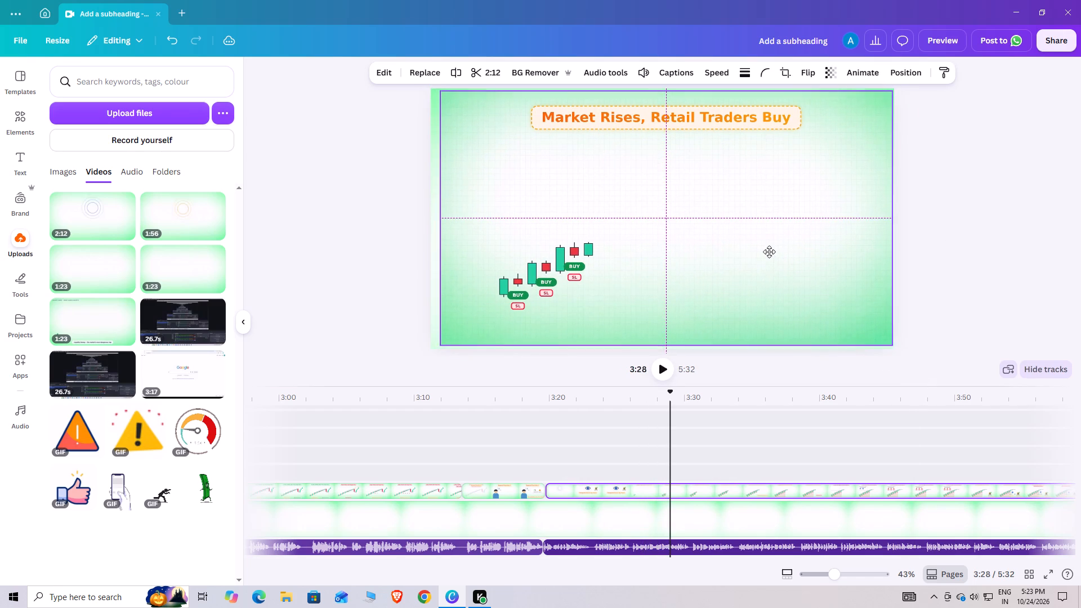
pyautogui.moveTo(769, 252); pyautogui.dragTo(761, 248)
pyautogui.moveTo(882, 339); pyautogui.dragTo(891, 352)
# Play the video from 3:28 to the end to check the 2:12 clip against the narration.
pyautogui.click(663, 369)
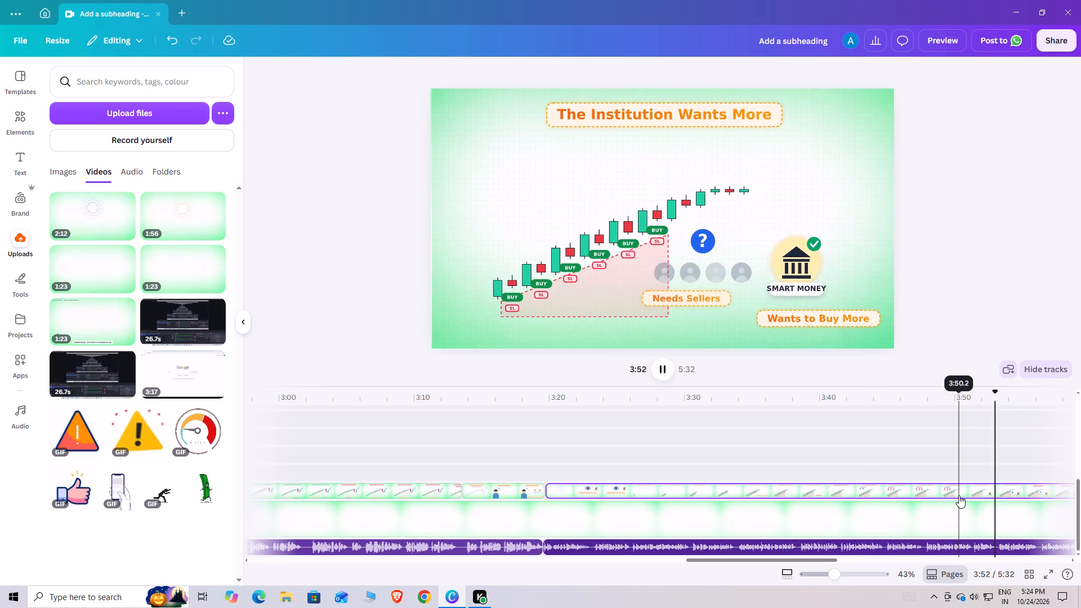
pyautogui.moveTo(766, 558); pyautogui.dragTo(860, 560)
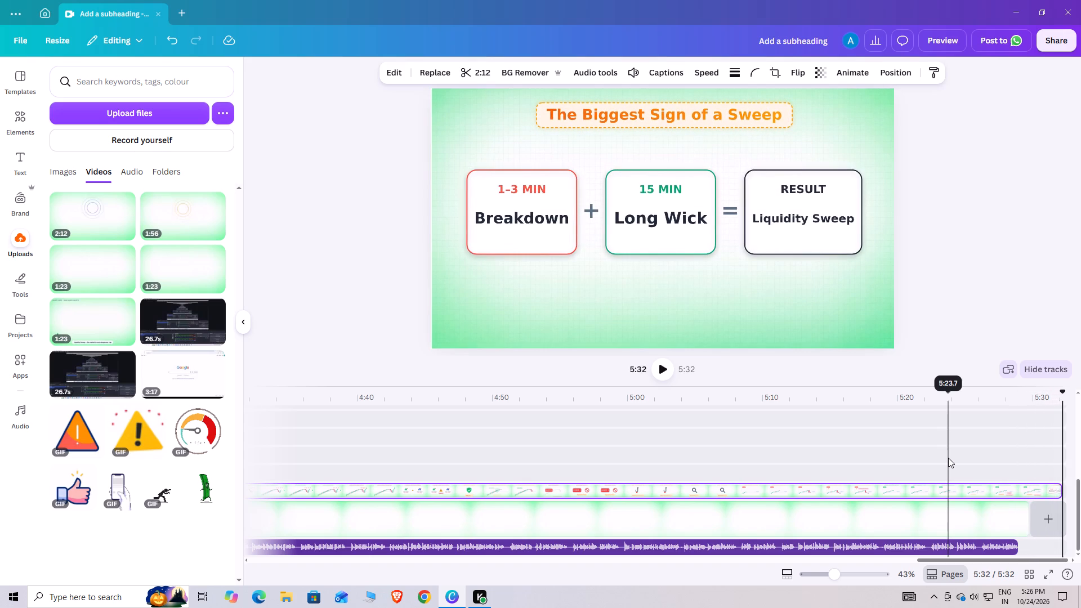
# Extend the page background past the narration so that the video ends at about 5:51.
pyautogui.moveTo(1025, 524); pyautogui.dragTo(1034, 521)
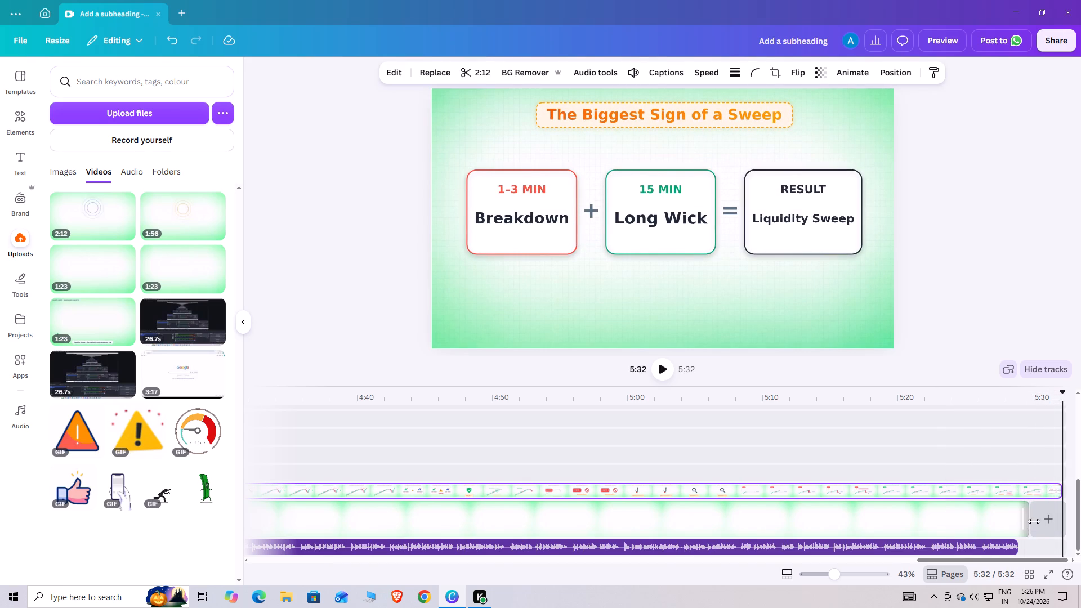
pyautogui.moveTo(1034, 521); pyautogui.dragTo(1042, 519)
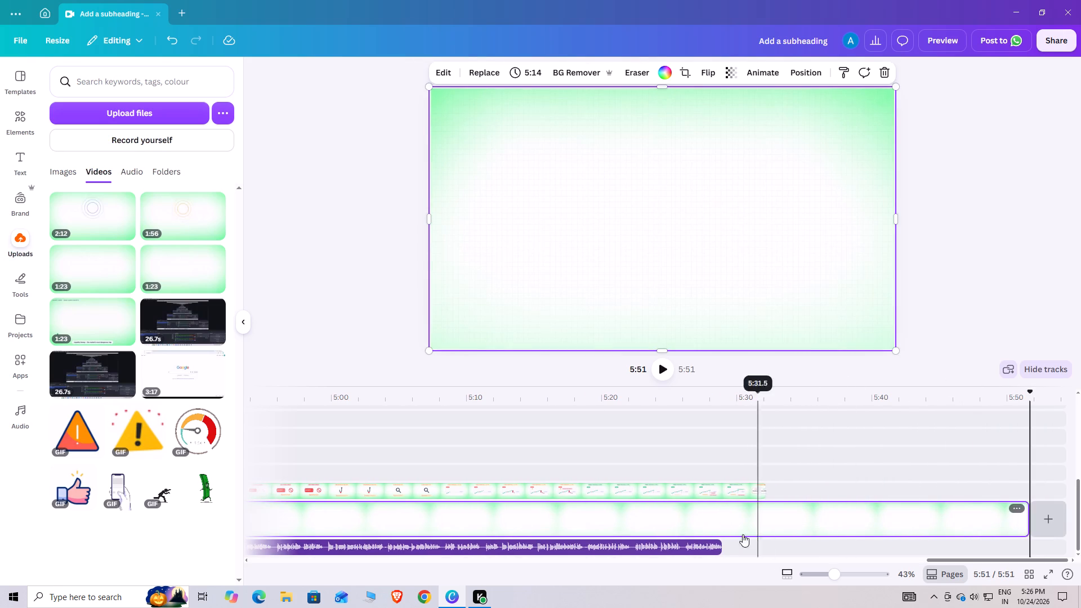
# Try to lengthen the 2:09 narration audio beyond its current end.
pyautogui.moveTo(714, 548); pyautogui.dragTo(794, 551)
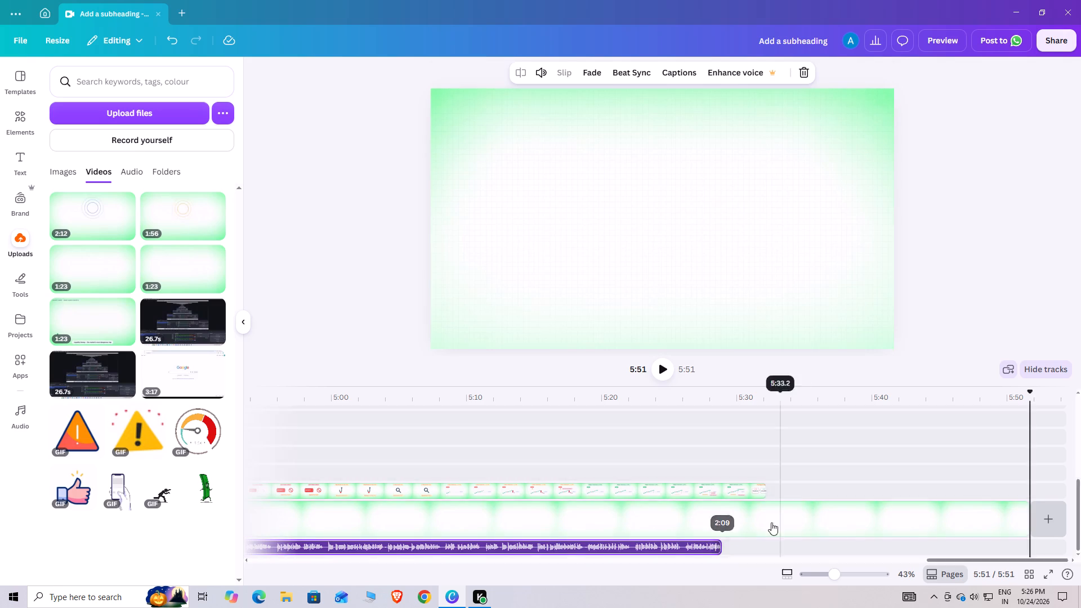
# Play the last seconds of the narration and continue to about 5:33.
pyautogui.click(709, 501)
pyautogui.click(658, 369)
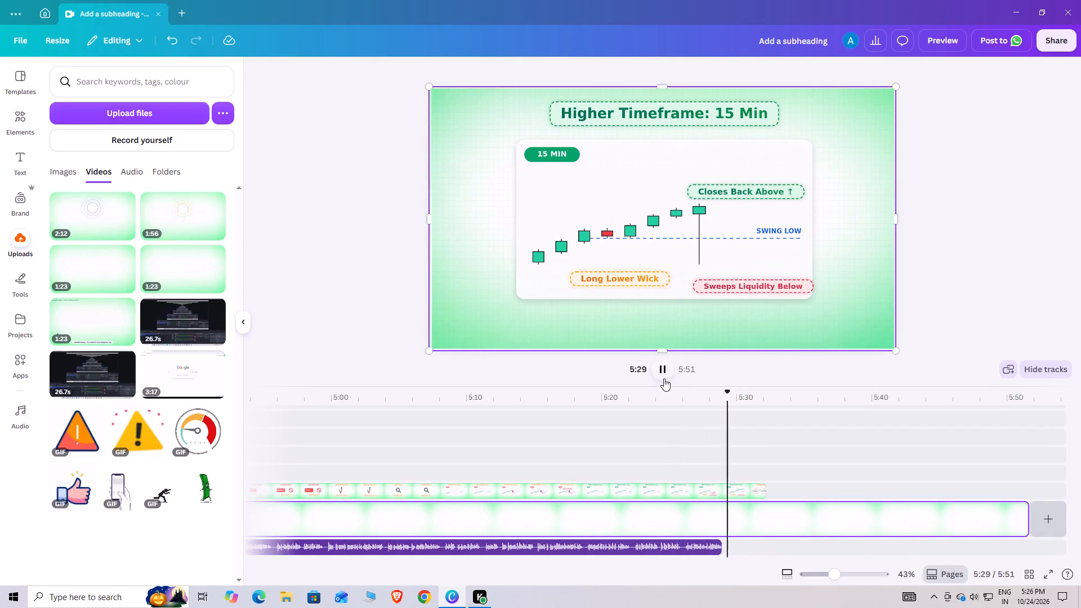
# Delete the 2:12 animation clip from the track above the background.
pyautogui.rightClick(713, 485)
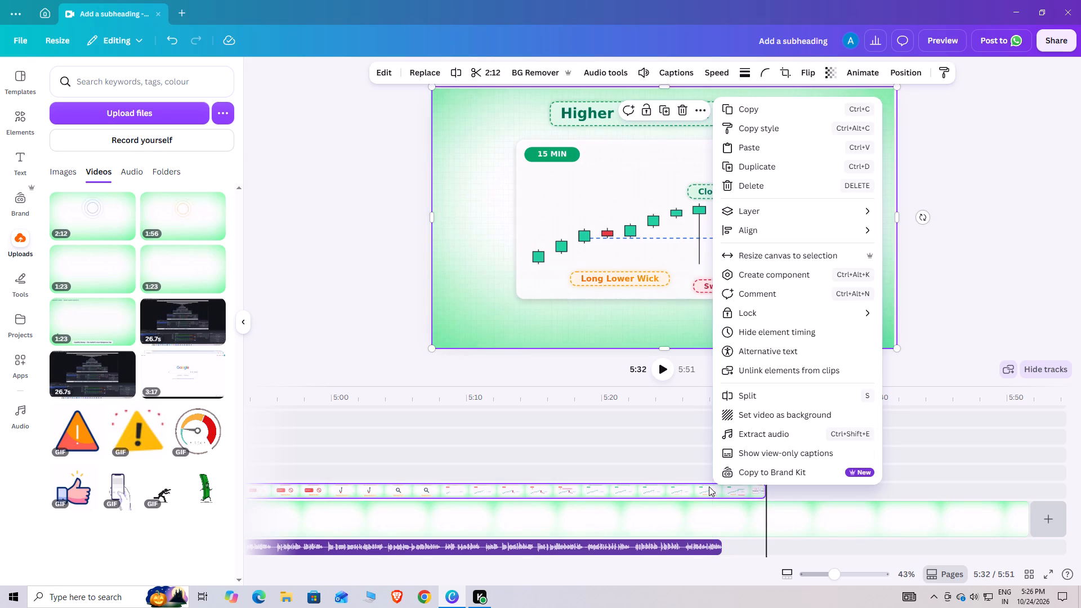
pyautogui.click(766, 184)
# Play the end of the narration over the plain background until about 5:33.
pyautogui.click(691, 440)
pyautogui.click(658, 364)
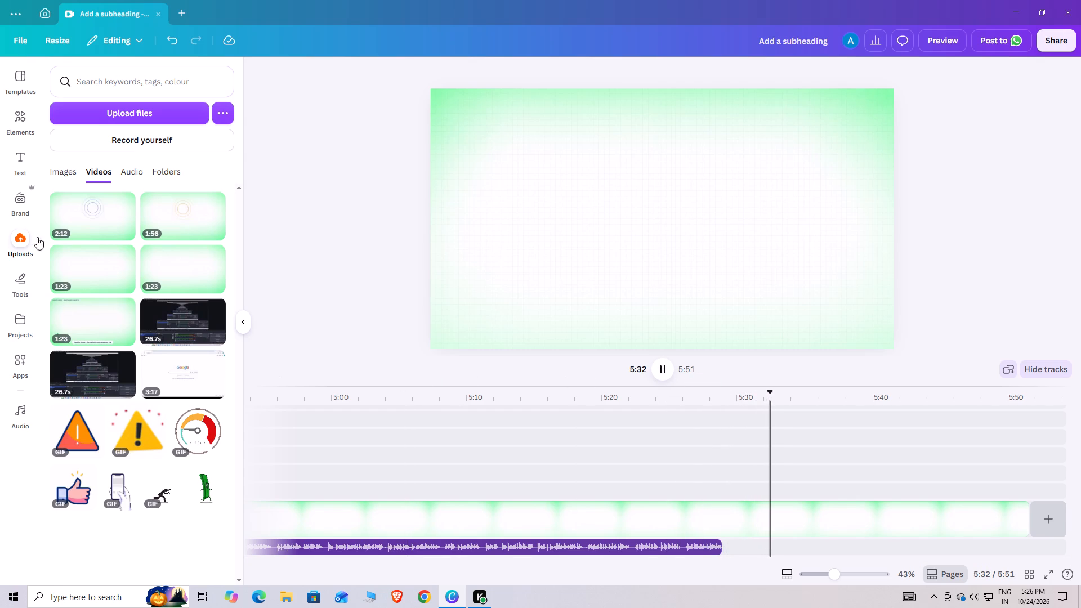
# Upload the audio file "lqidity sweep 4" from the NEW AUDIO MP3 folder to the audio uploads.
pyautogui.click(119, 171)
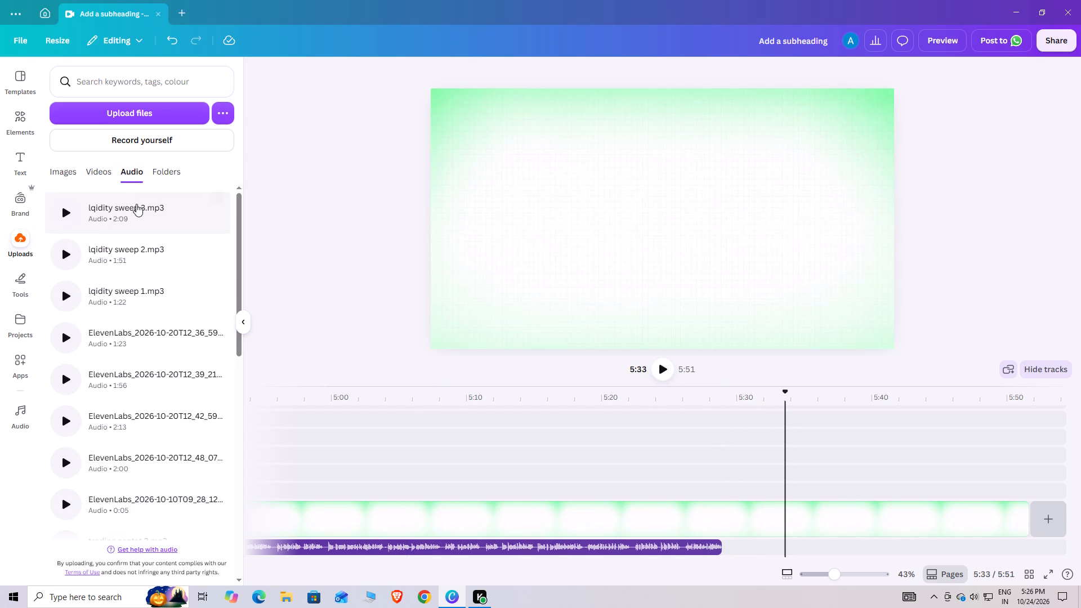
pyautogui.click(132, 112)
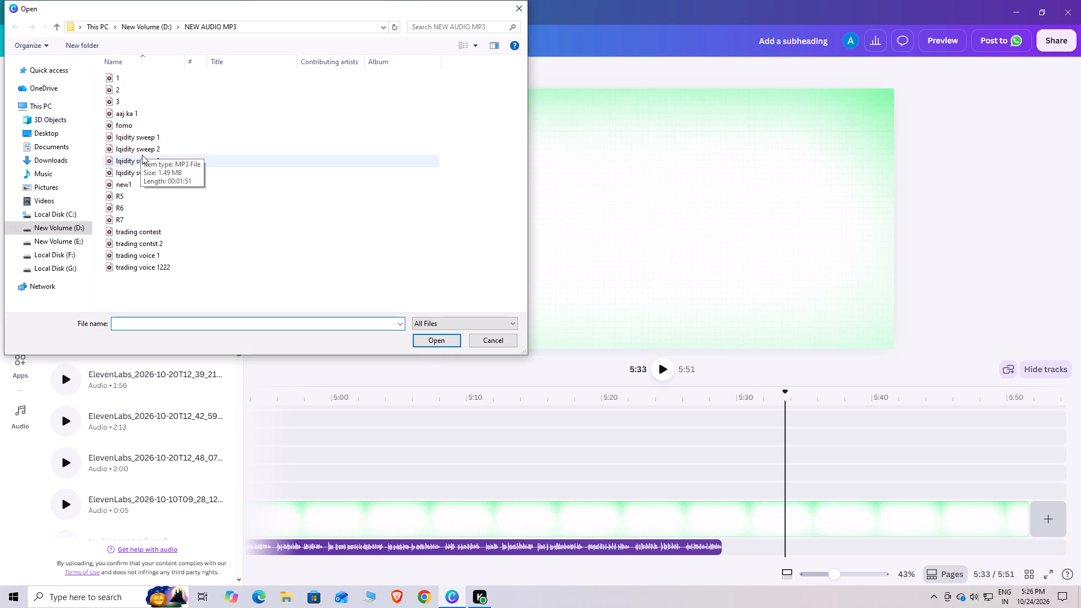
pyautogui.click(131, 167)
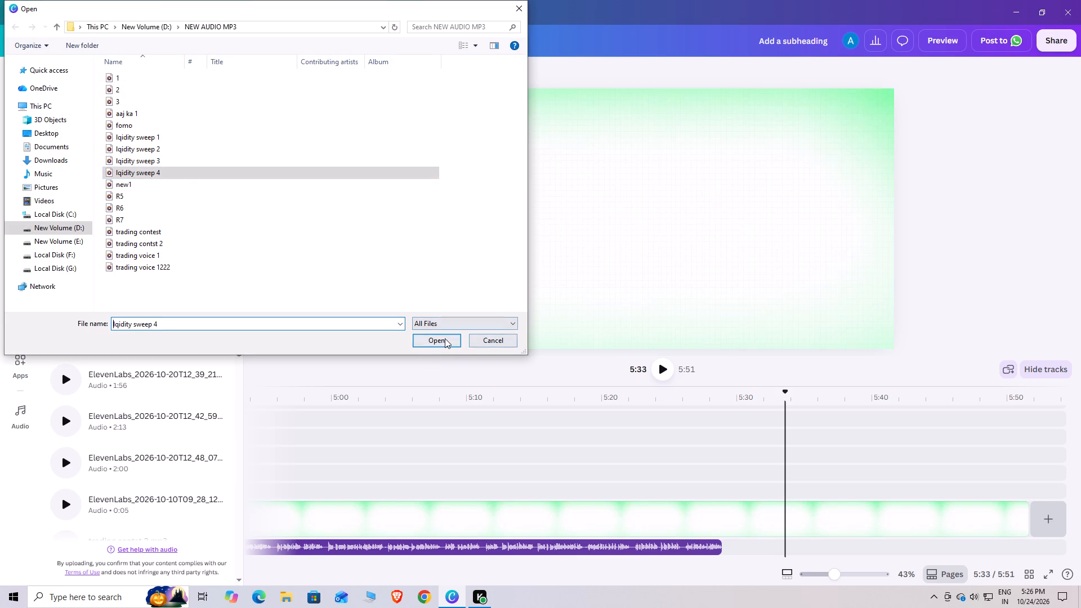
pyautogui.click(445, 338)
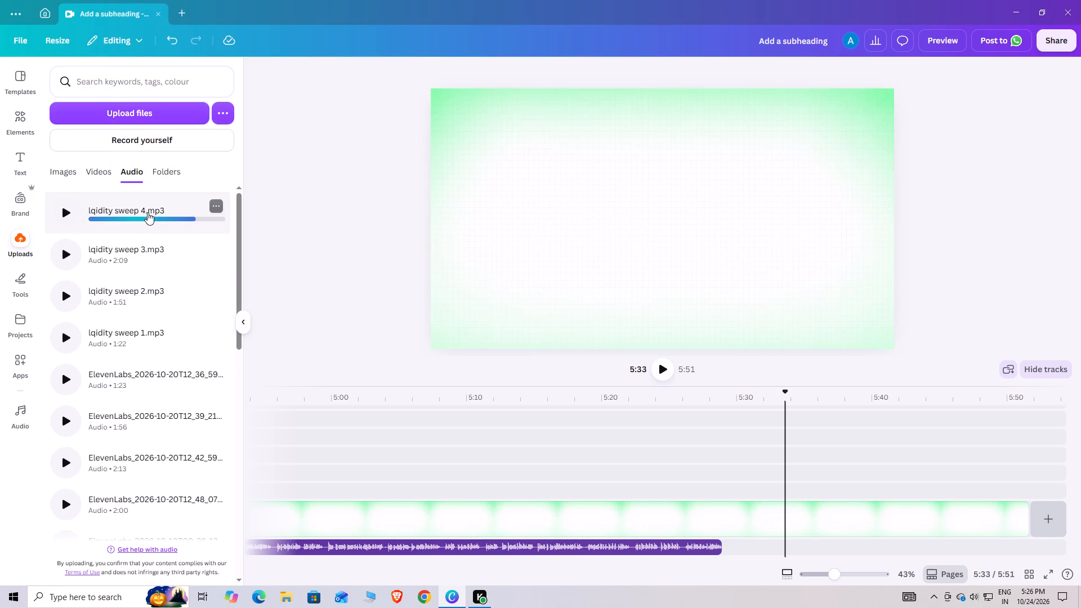
# Add "lqidity sweep 4.mp3" to the audio track and place it directly after the existing narration at about 5:28.
pyautogui.moveTo(162, 222); pyautogui.dragTo(815, 529)
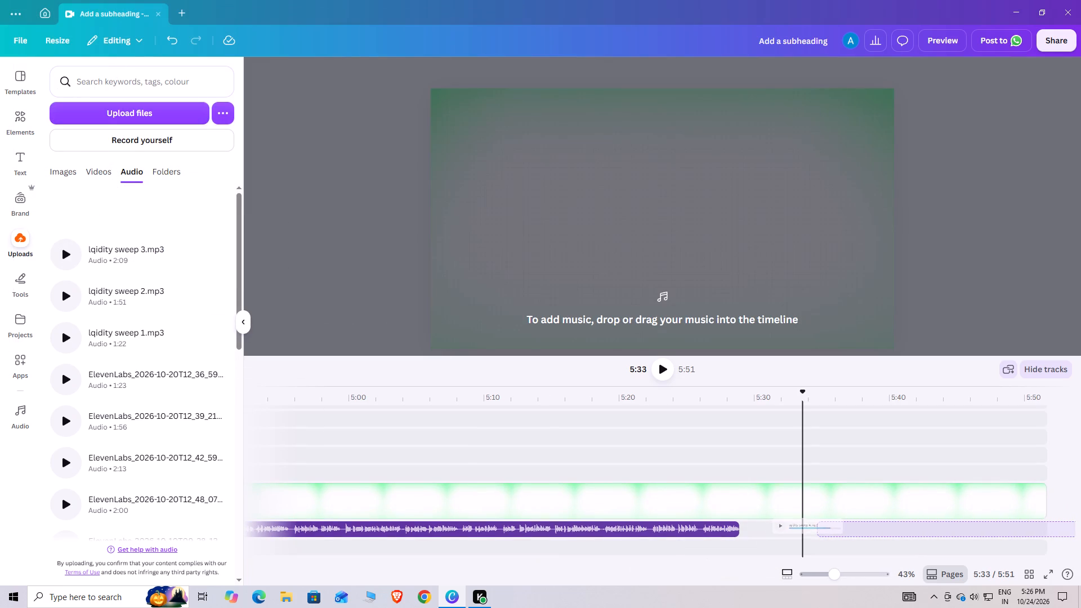
pyautogui.moveTo(815, 529); pyautogui.dragTo(803, 529)
pyautogui.moveTo(852, 547); pyautogui.dragTo(842, 548)
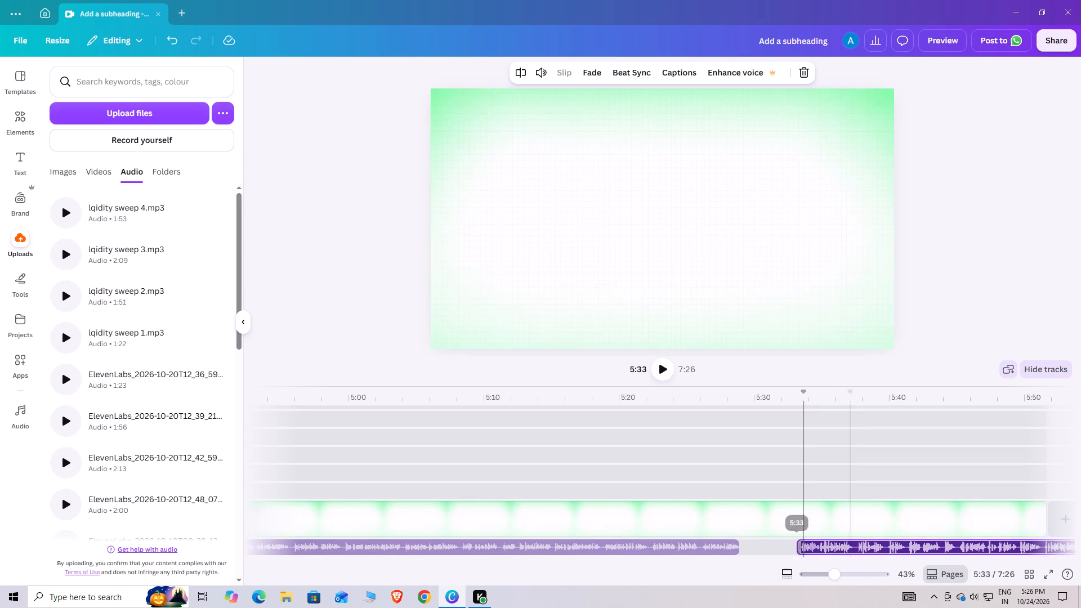
pyautogui.moveTo(842, 548); pyautogui.dragTo(792, 549)
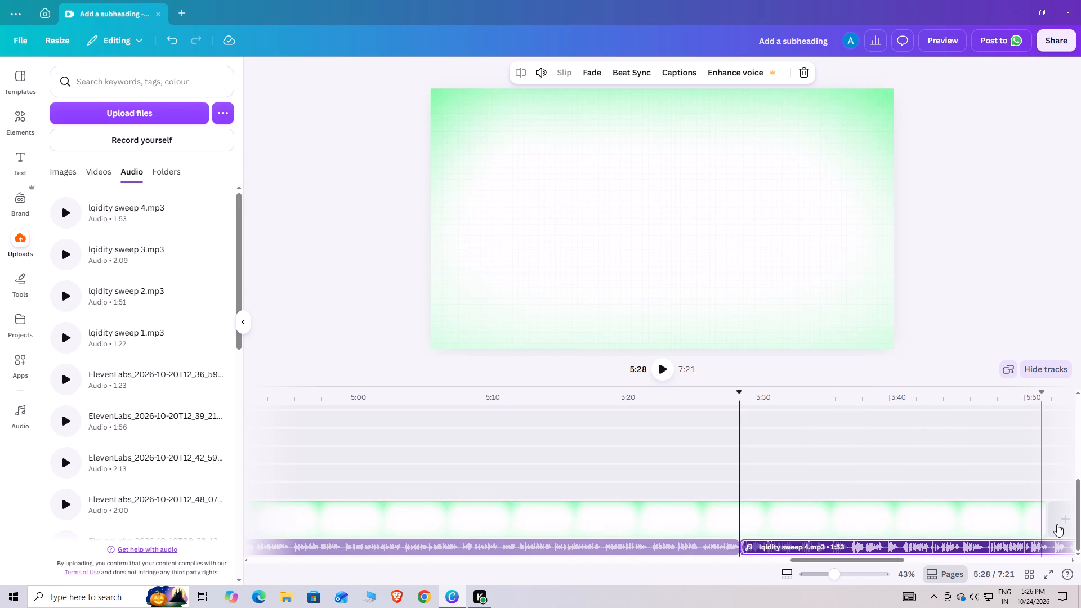
# Extend the page background to 7:22 so that it ends with the "lqidity sweep 4" audio.
pyautogui.moveTo(1040, 522); pyautogui.dragTo(1054, 521)
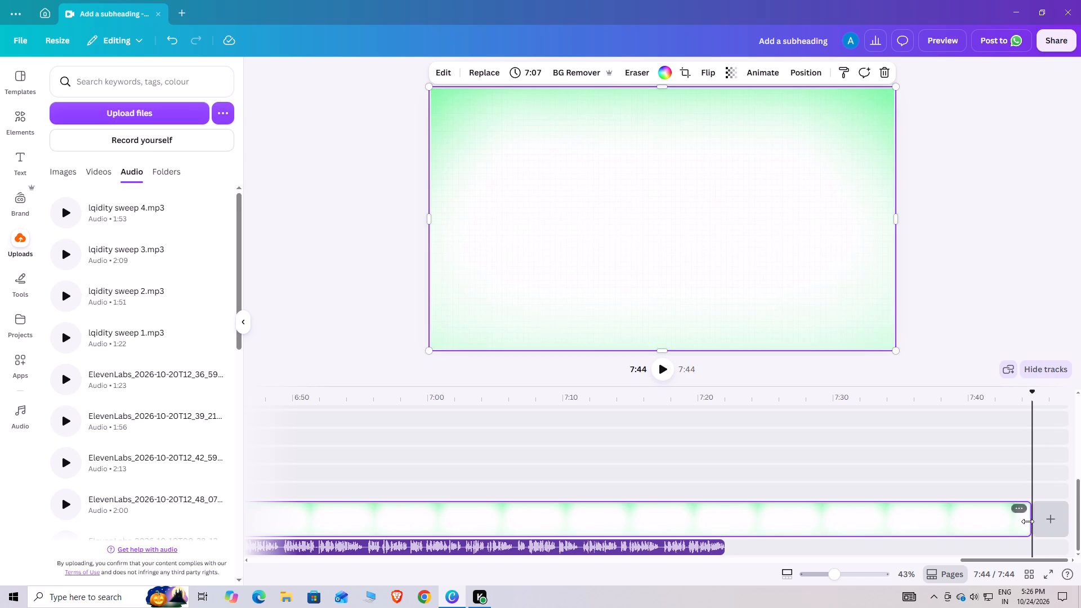
pyautogui.moveTo(1026, 522); pyautogui.dragTo(724, 496)
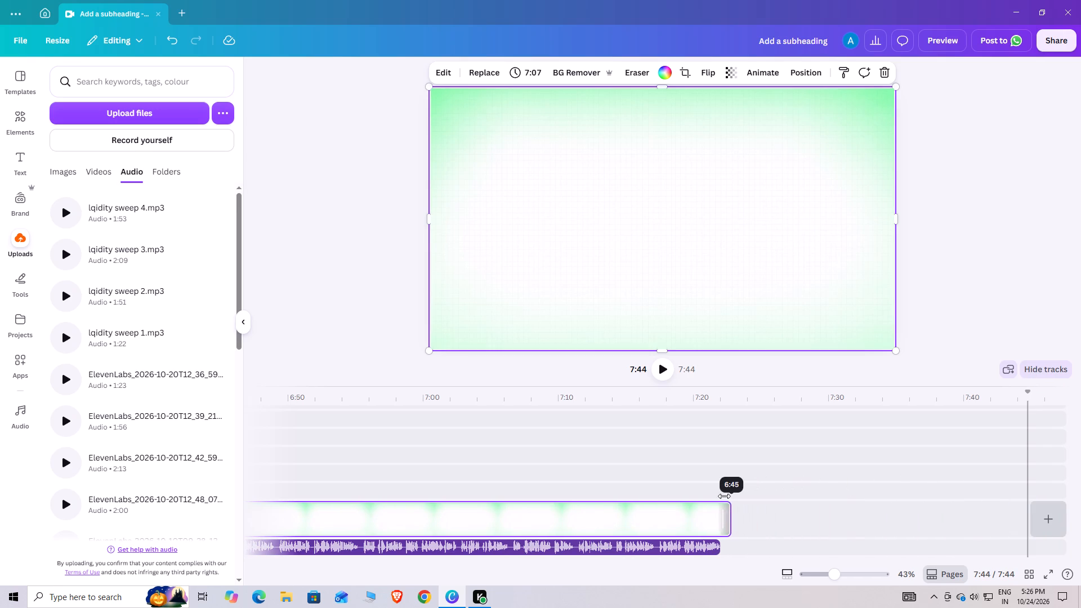
pyautogui.moveTo(724, 496); pyautogui.dragTo(714, 495)
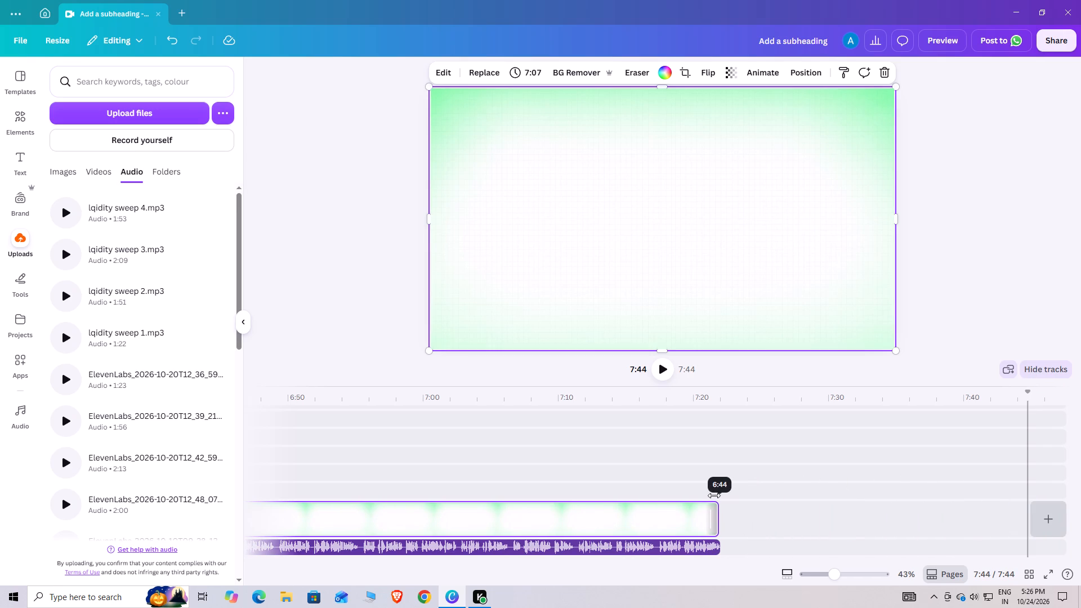
pyautogui.moveTo(714, 495); pyautogui.dragTo(720, 495)
# Play the video from 6:57 to about 7:20 to listen to the final part of the new narration.
pyautogui.click(695, 494)
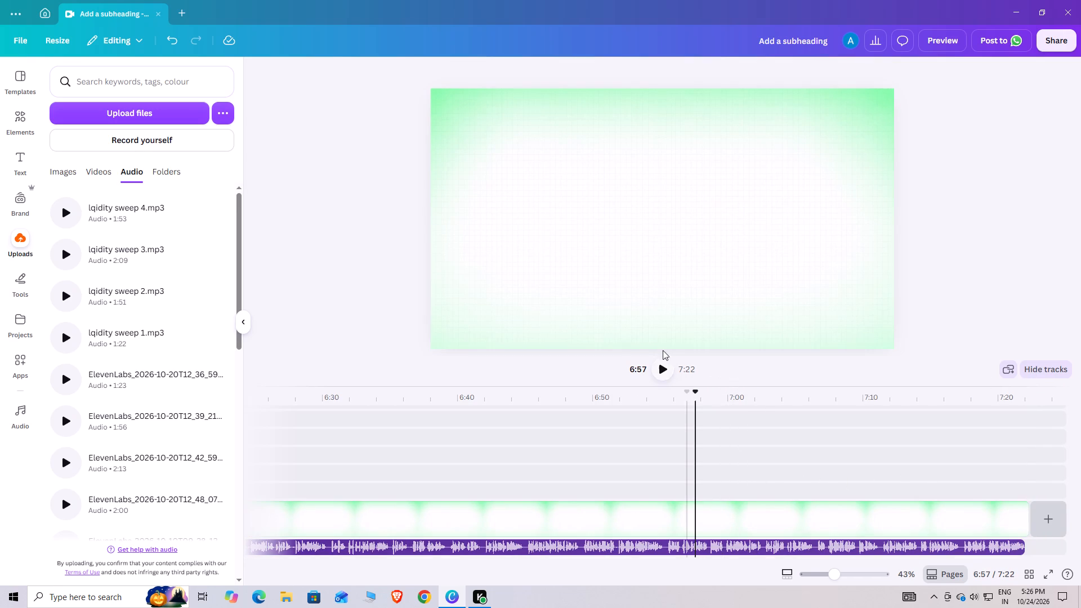
pyautogui.click(660, 371)
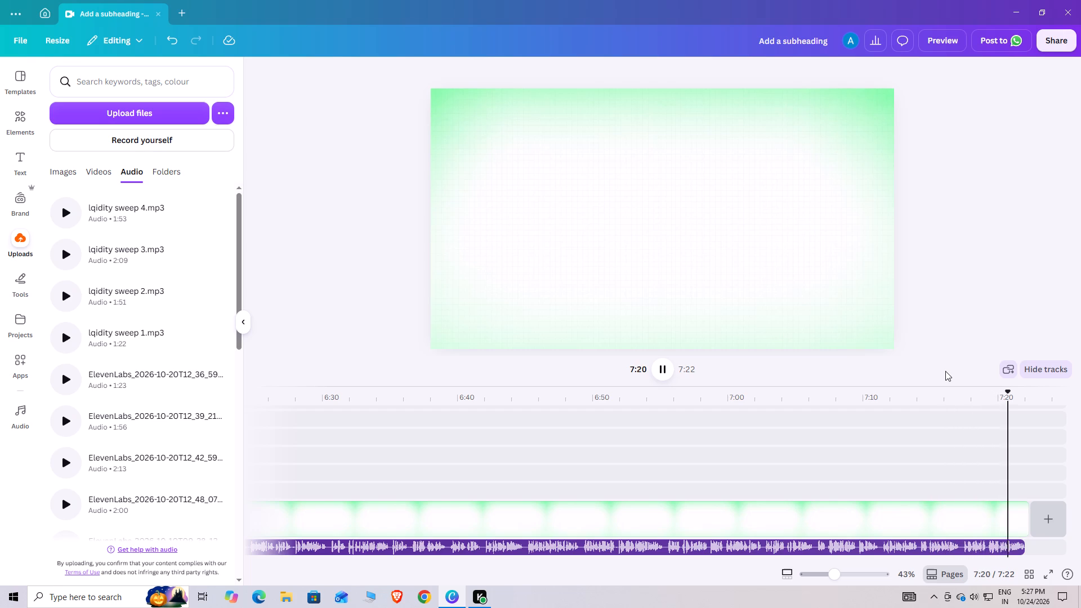
# Move the playhead back to 5:28 and listen to the "lqidity sweep 4" narration from its start.
pyautogui.click(584, 549)
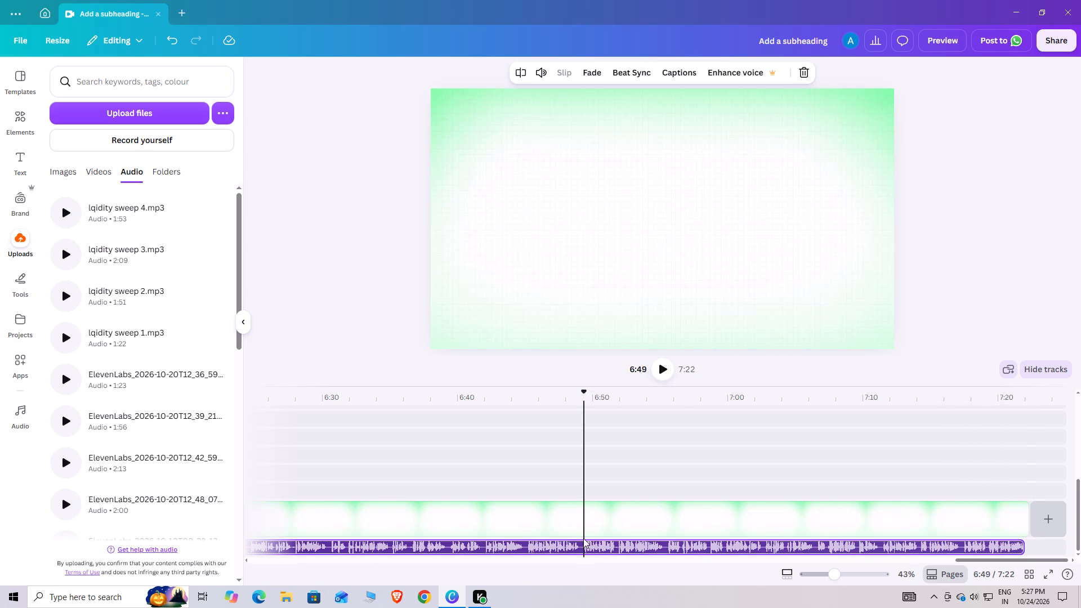
pyautogui.moveTo(582, 394); pyautogui.dragTo(211, 431)
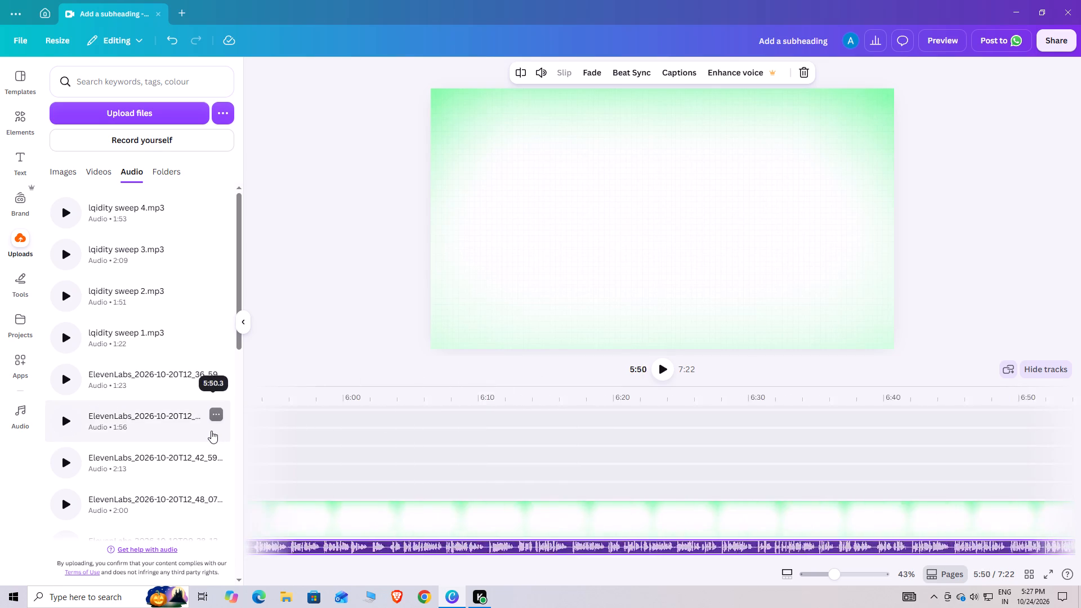
pyautogui.moveTo(211, 431); pyautogui.dragTo(555, 461)
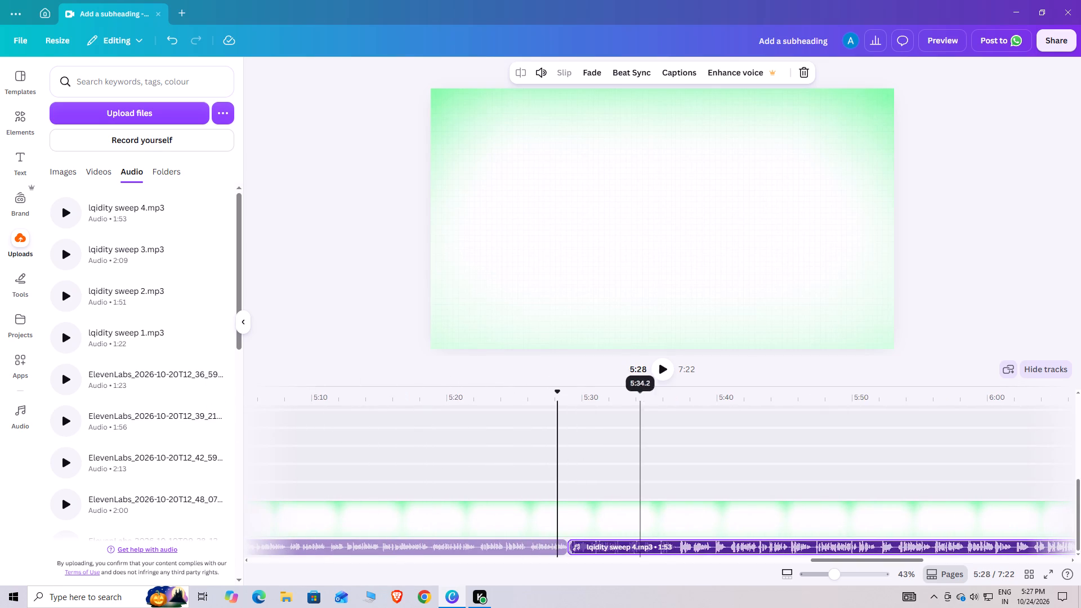
pyautogui.click(660, 365)
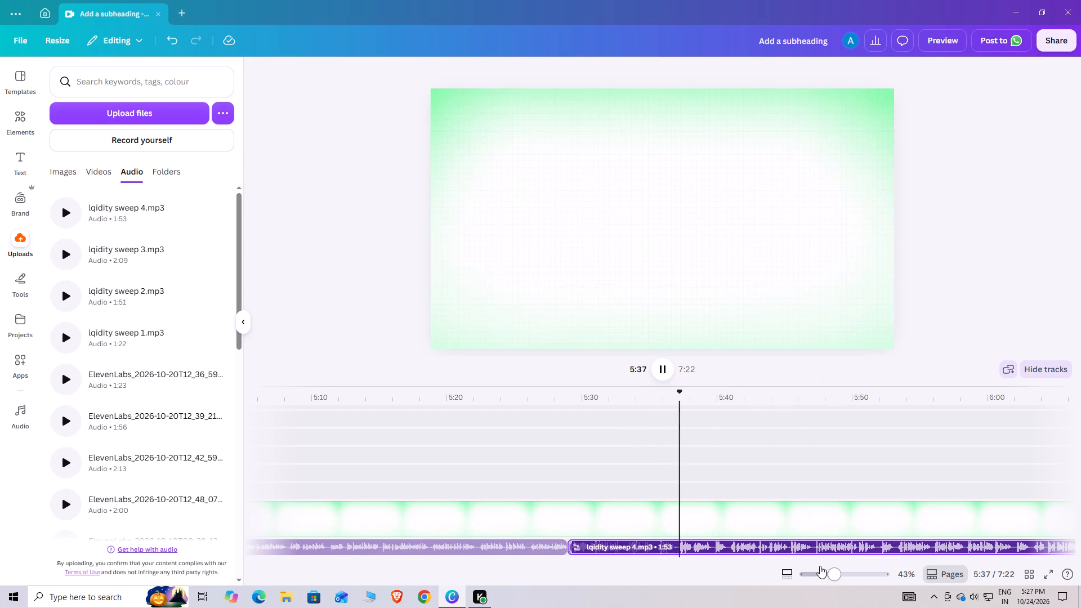
pyautogui.moveTo(813, 560); pyautogui.dragTo(899, 566)
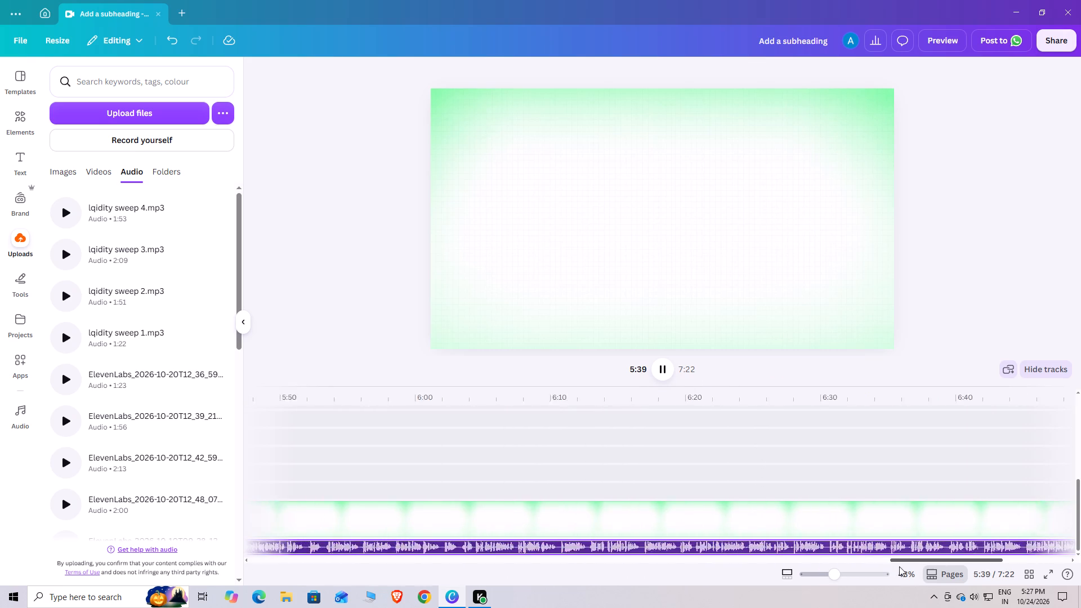
pyautogui.moveTo(899, 566); pyautogui.dragTo(1028, 577)
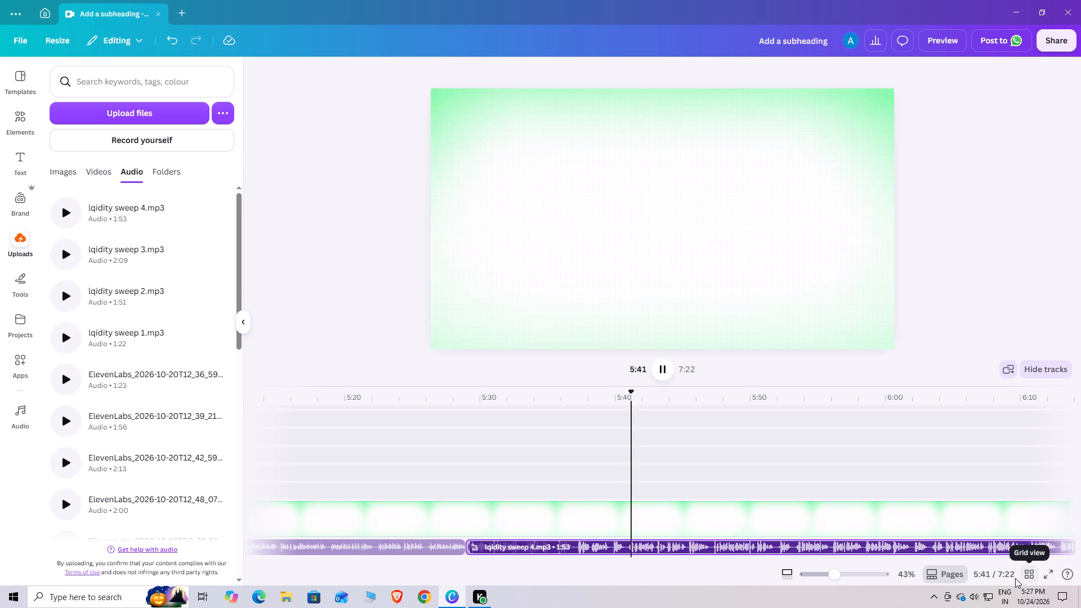
pyautogui.moveTo(873, 562); pyautogui.dragTo(906, 562)
pyautogui.moveTo(906, 562); pyautogui.dragTo(918, 562)
pyautogui.moveTo(918, 562); pyautogui.dragTo(973, 560)
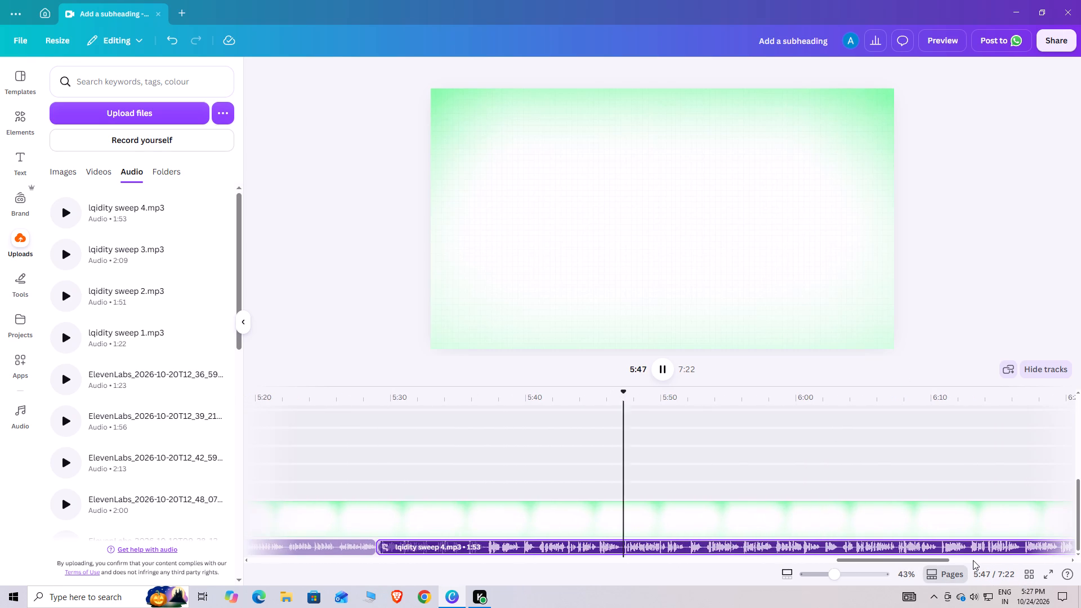
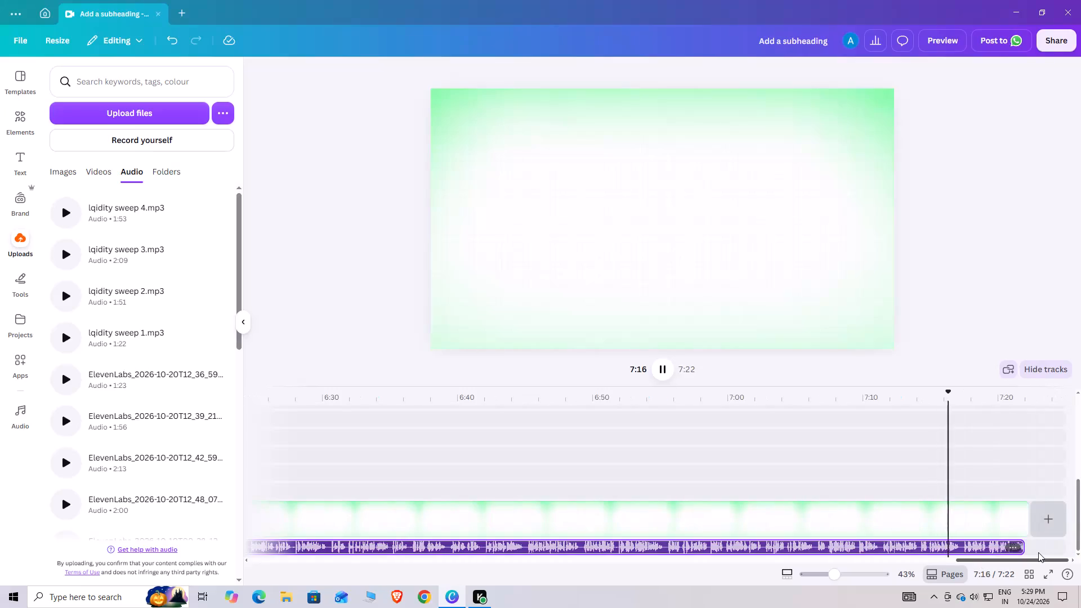
# Trim the end of the "lqidity sweep 4" audio to about 6:44, listening from 6:39 to find the cut.
pyautogui.moveTo(1019, 547); pyautogui.dragTo(591, 607)
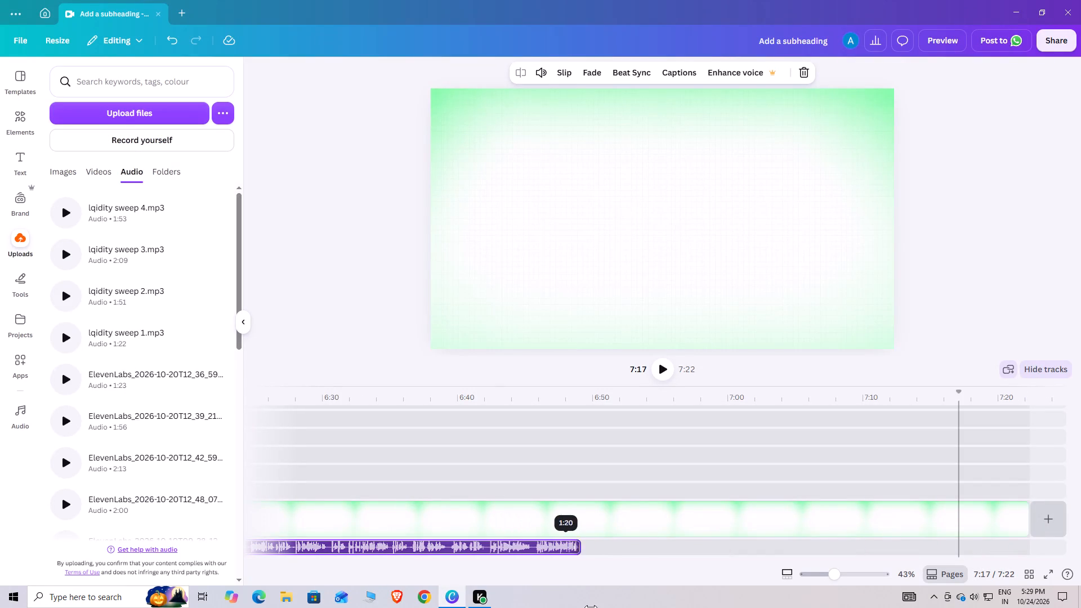
pyautogui.moveTo(591, 607); pyautogui.dragTo(598, 607)
pyautogui.click(449, 517)
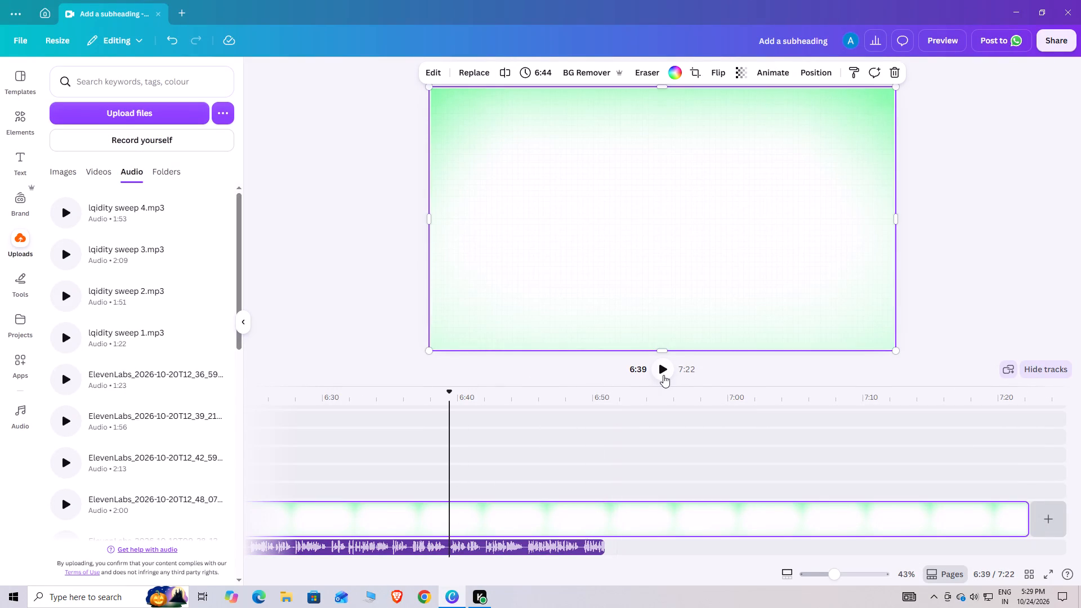
pyautogui.click(663, 375)
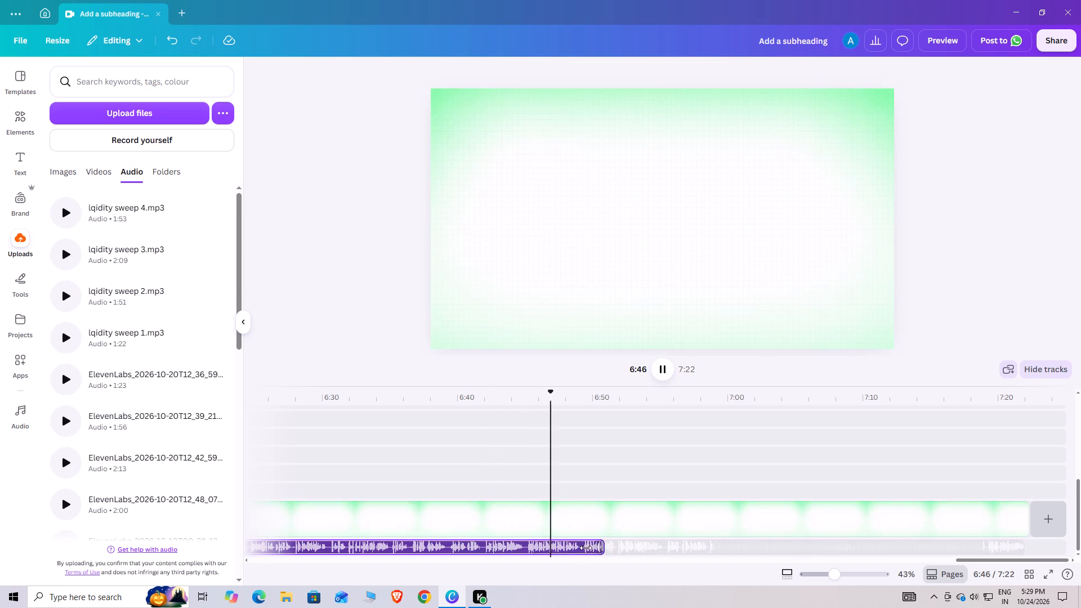
pyautogui.click(483, 528)
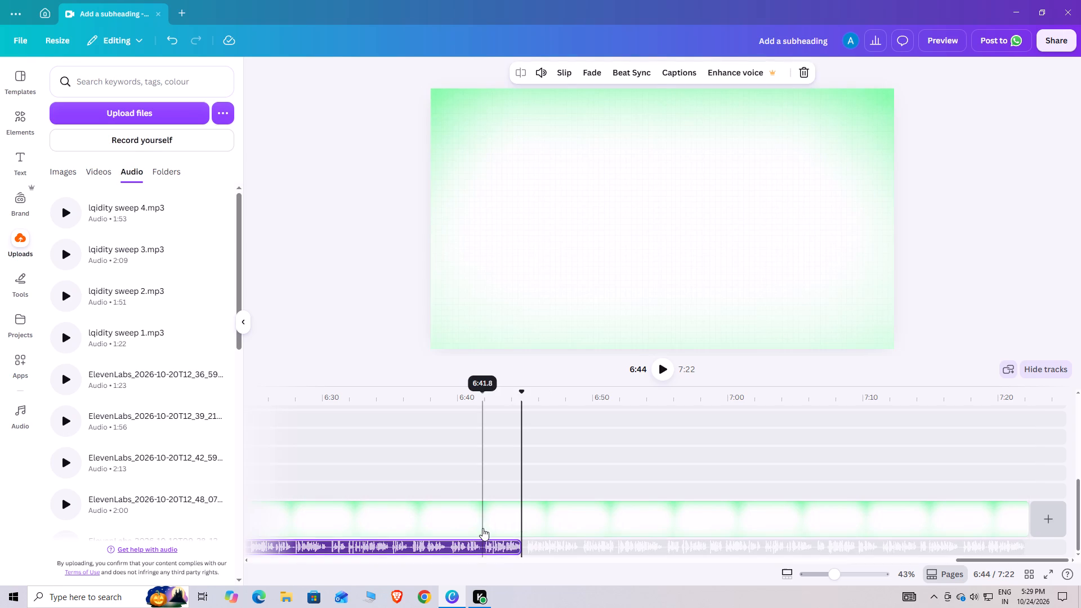
pyautogui.click(663, 364)
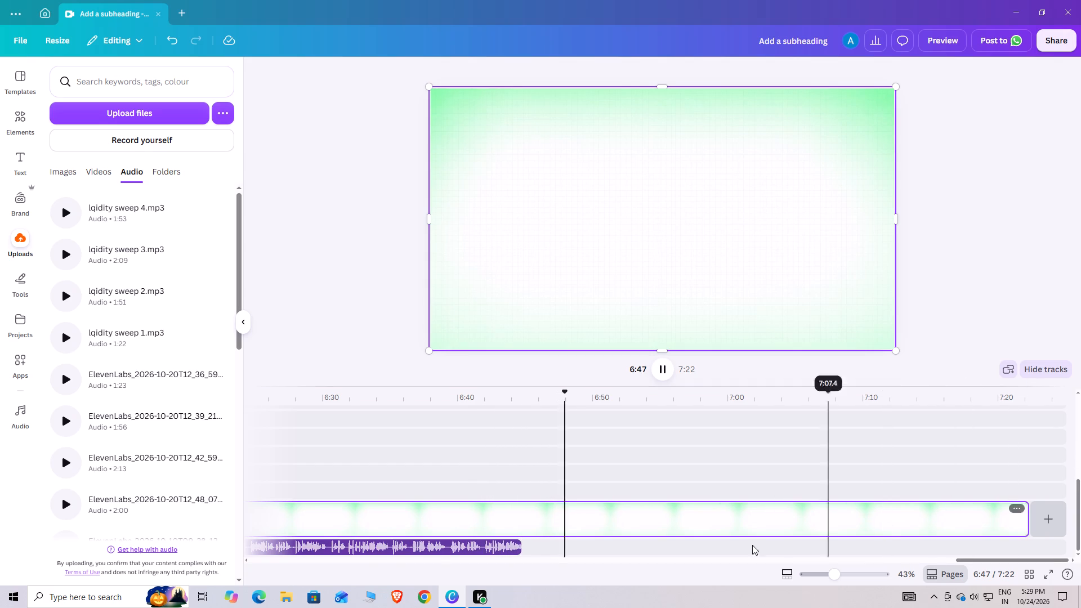
pyautogui.click(723, 531)
# Listen to the narration from about 5:26, and also to the part around 3:19 where the existing animation clips end.
pyautogui.moveTo(725, 391); pyautogui.dragTo(369, 462)
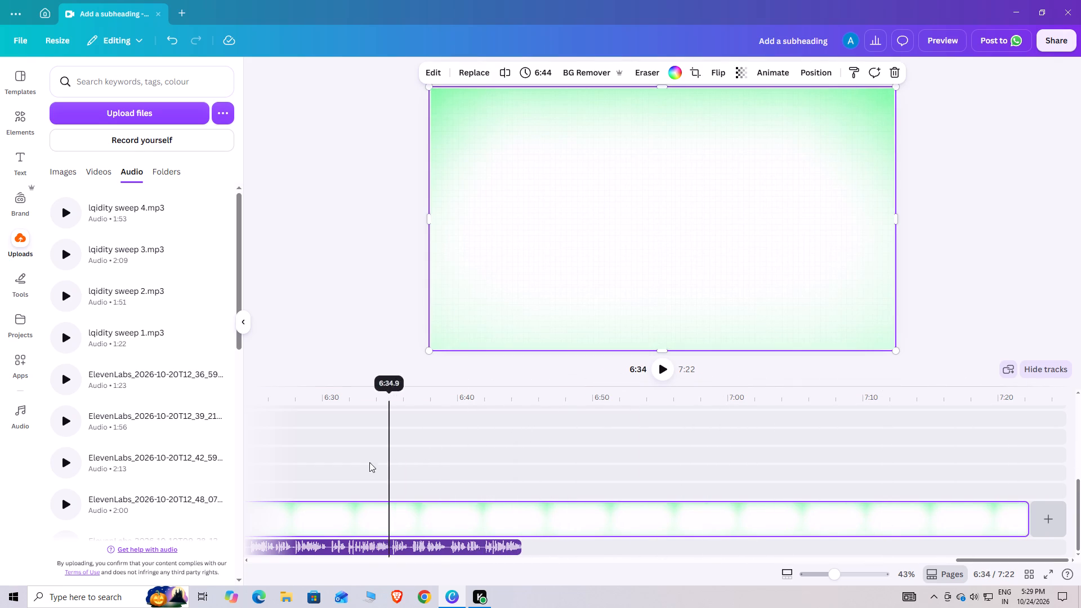
pyautogui.moveTo(369, 462); pyautogui.dragTo(257, 506)
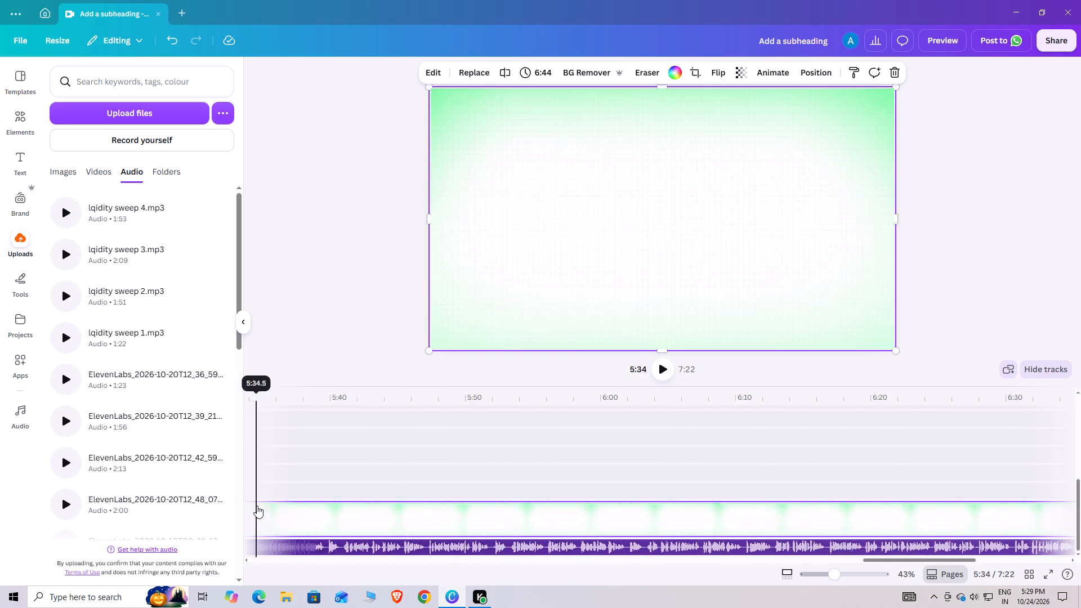
pyautogui.moveTo(257, 506); pyautogui.dragTo(472, 540)
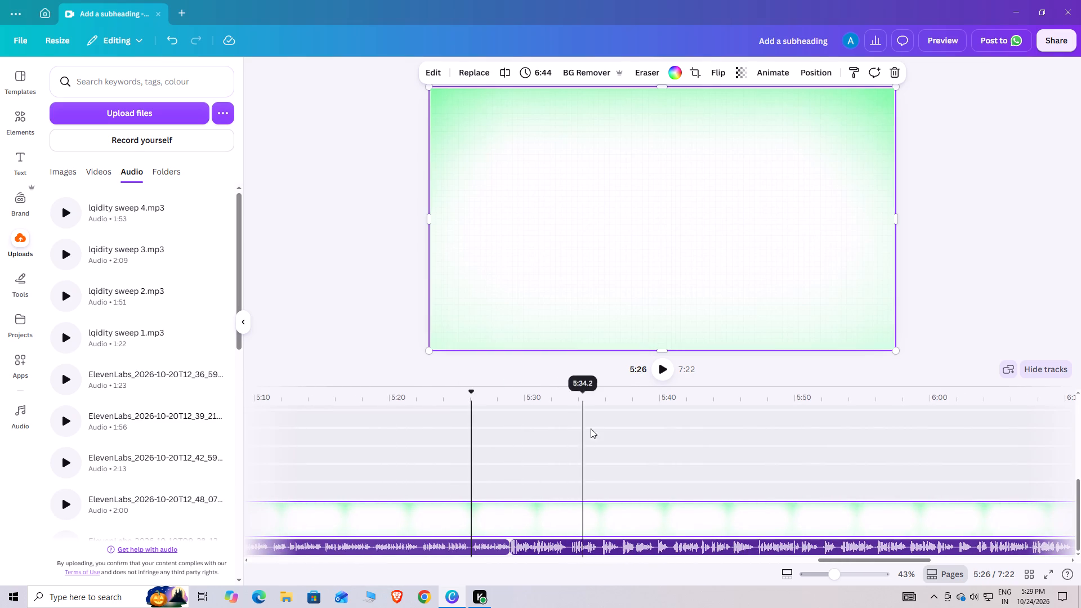
pyautogui.click(662, 368)
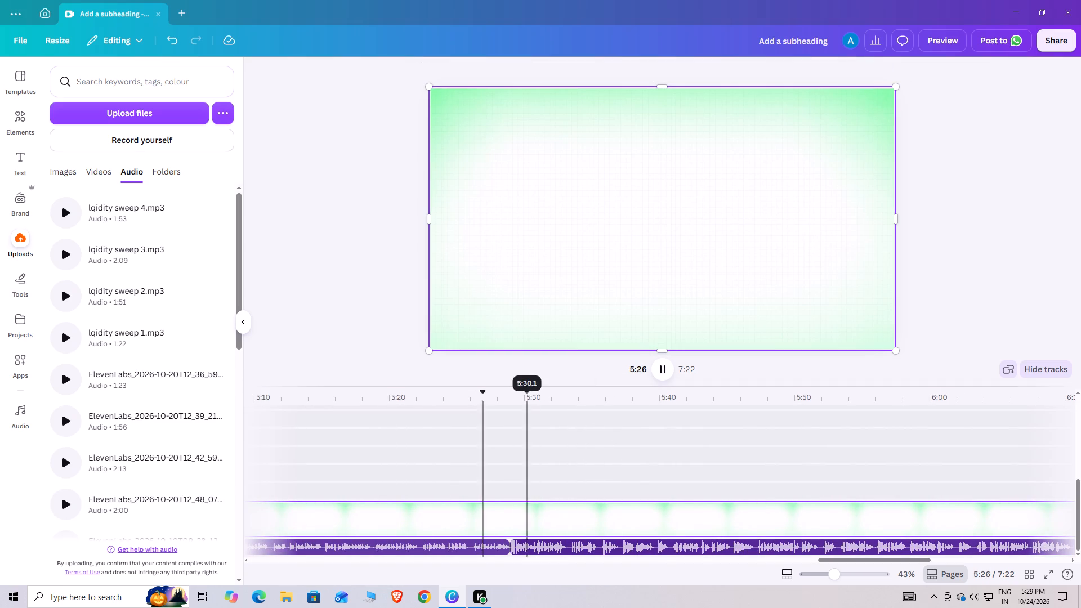
pyautogui.moveTo(498, 393); pyautogui.dragTo(155, 454)
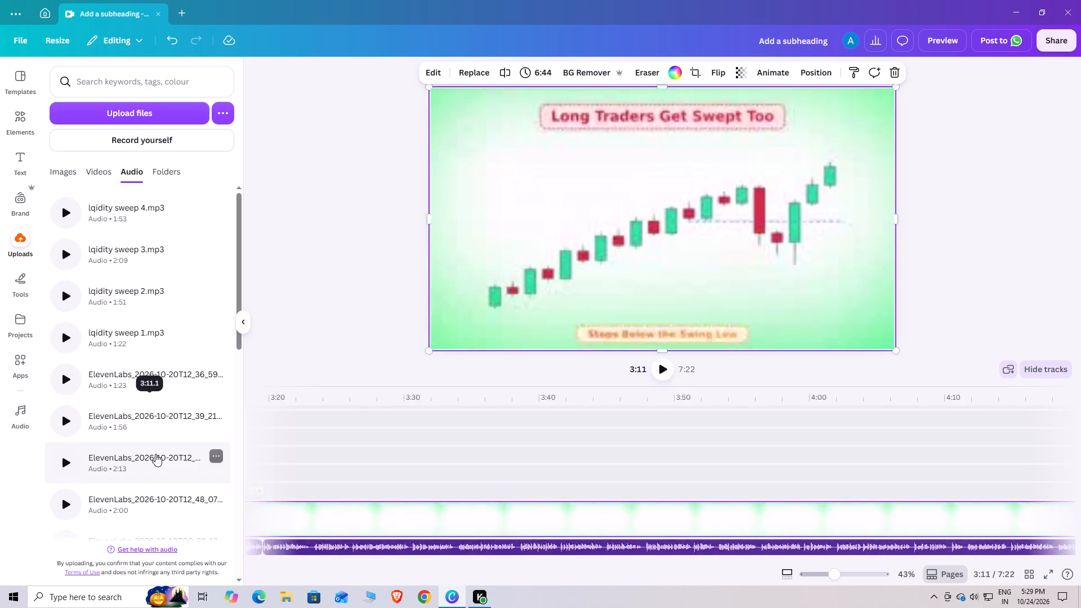
pyautogui.moveTo(155, 454); pyautogui.dragTo(476, 439)
pyautogui.click(661, 368)
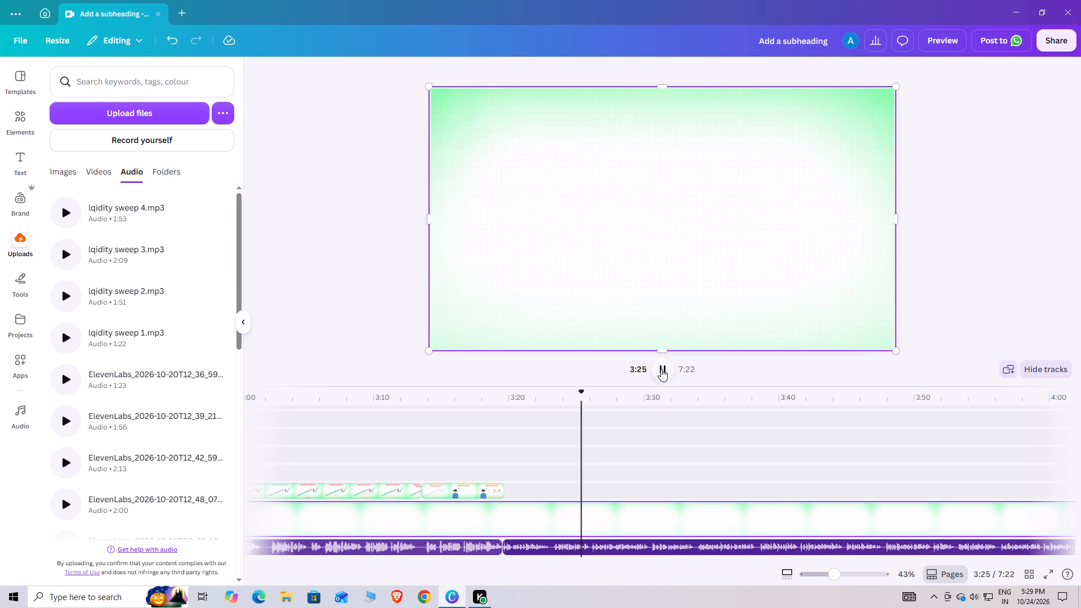
pyautogui.click(660, 370)
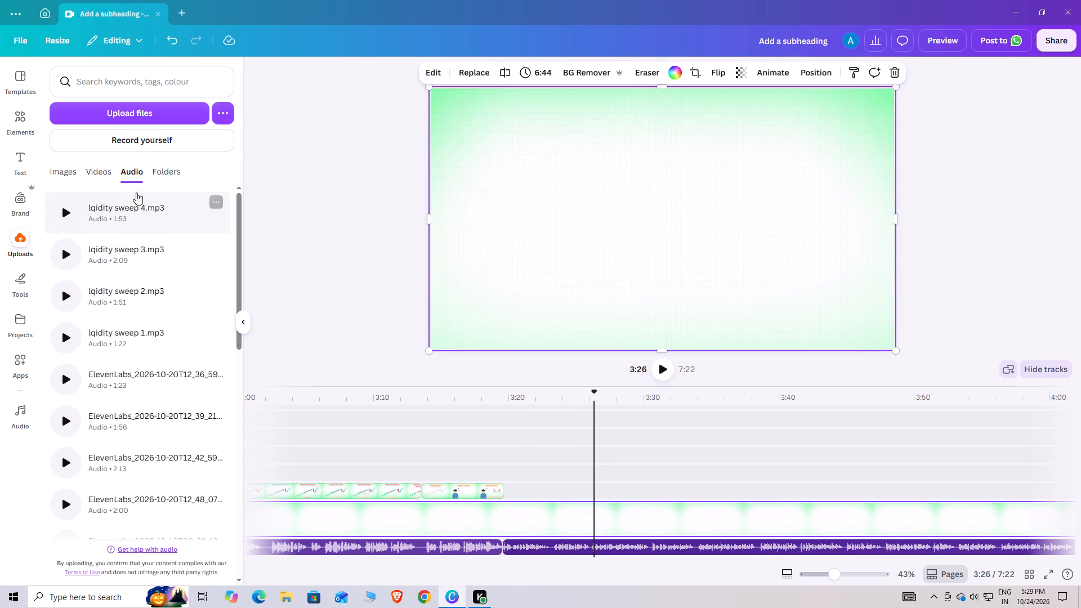
# Place the uploaded 2:12 video directly after the last animation clip at about 3:19 and enlarge it to cover the page, 1,920 × 1,080.
pyautogui.click(95, 173)
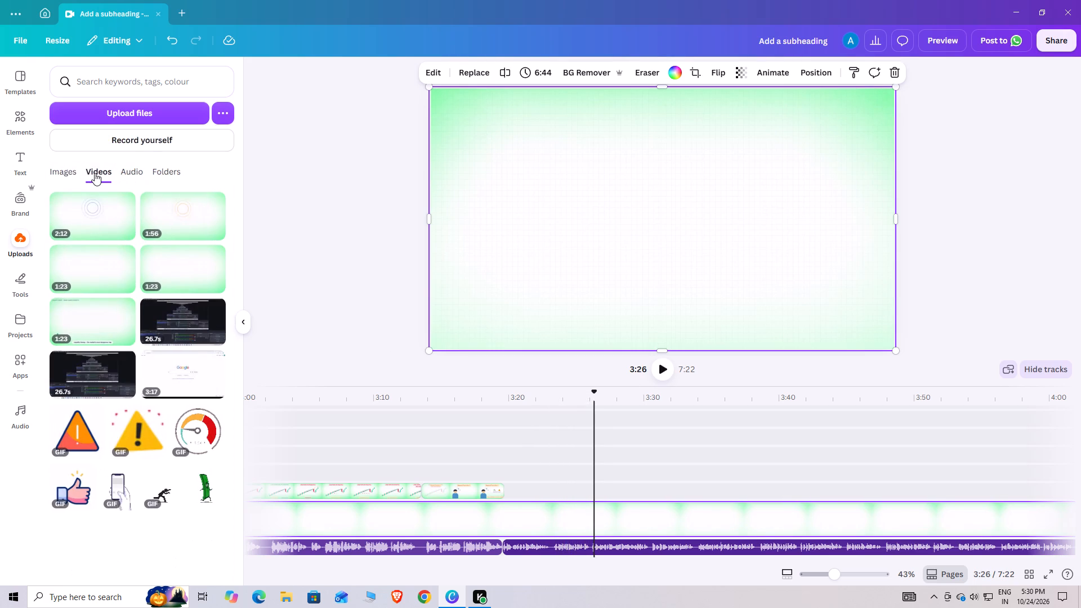
pyautogui.moveTo(109, 208); pyautogui.dragTo(416, 408)
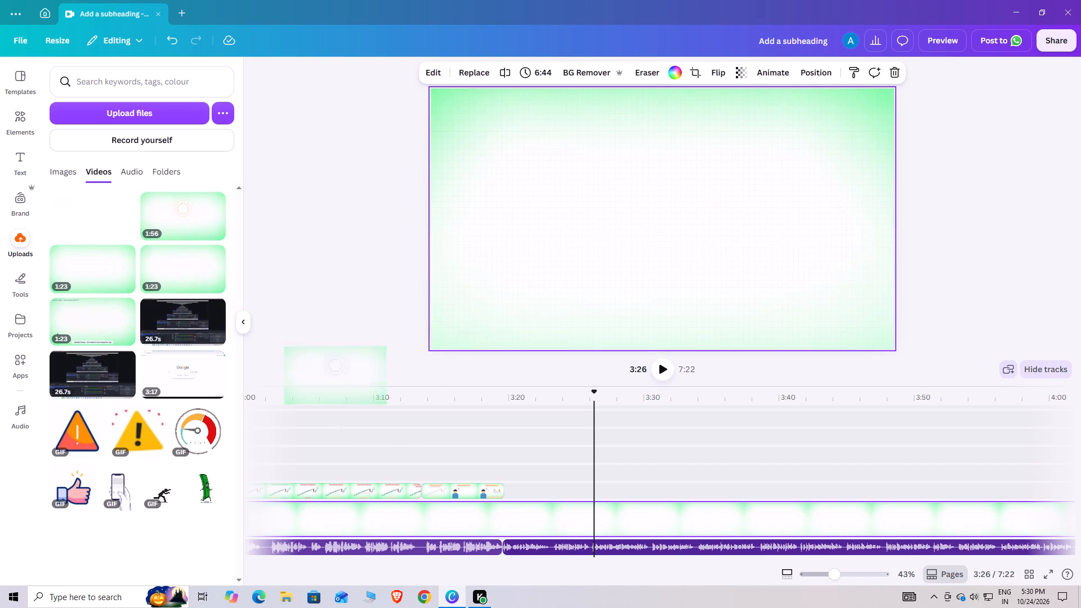
pyautogui.moveTo(416, 408); pyautogui.dragTo(561, 497)
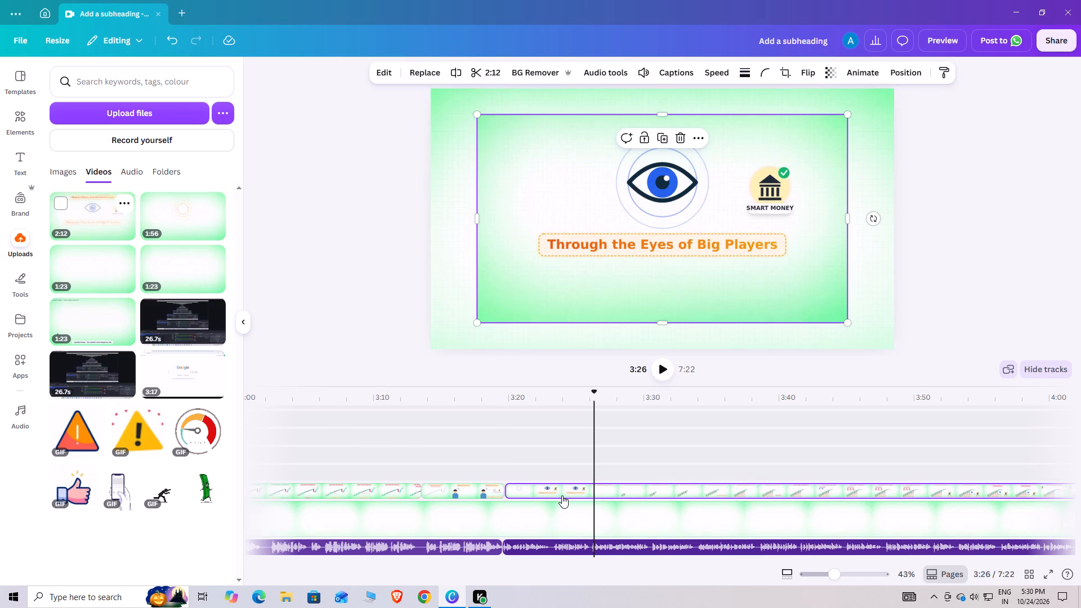
pyautogui.moveTo(726, 245); pyautogui.dragTo(677, 219)
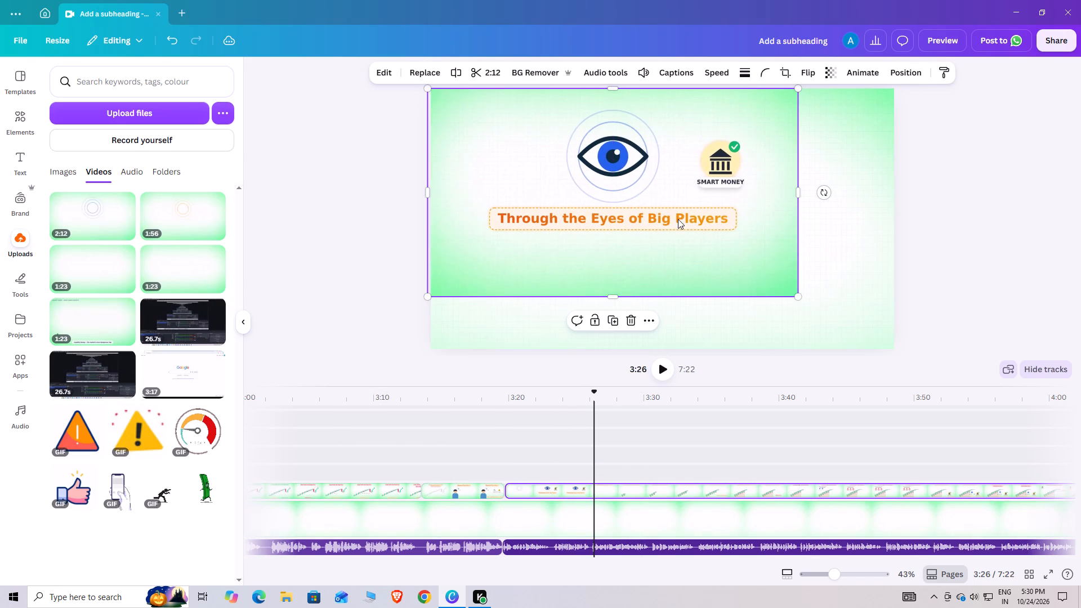
pyautogui.moveTo(798, 298); pyautogui.dragTo(883, 366)
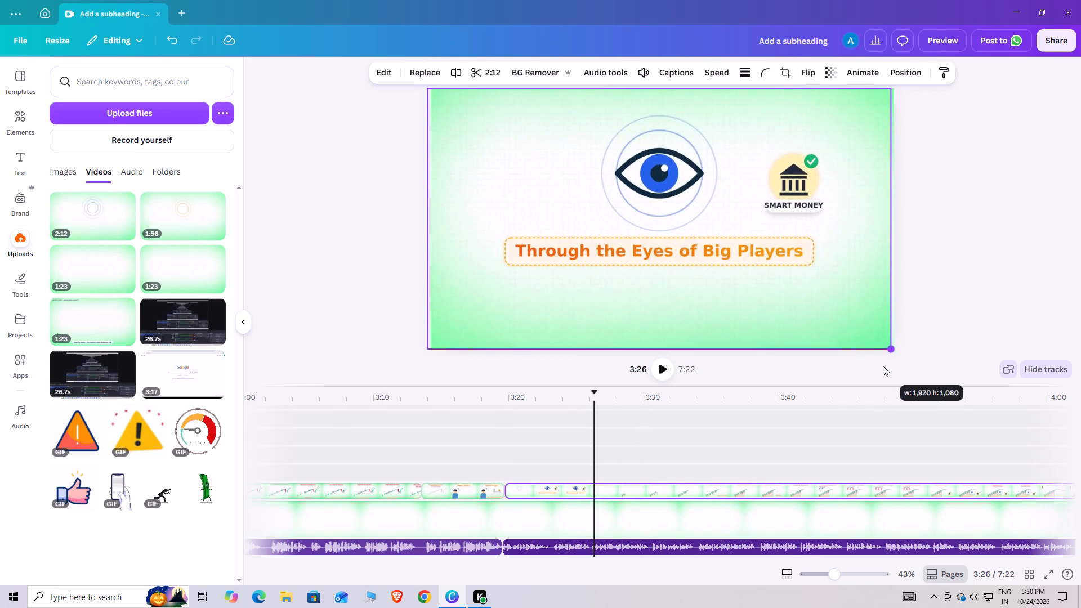
pyautogui.moveTo(883, 366); pyautogui.dragTo(888, 372)
# Play the new clip from 3:19, split it at about 3:33 and delete the part after the split.
pyautogui.click(505, 449)
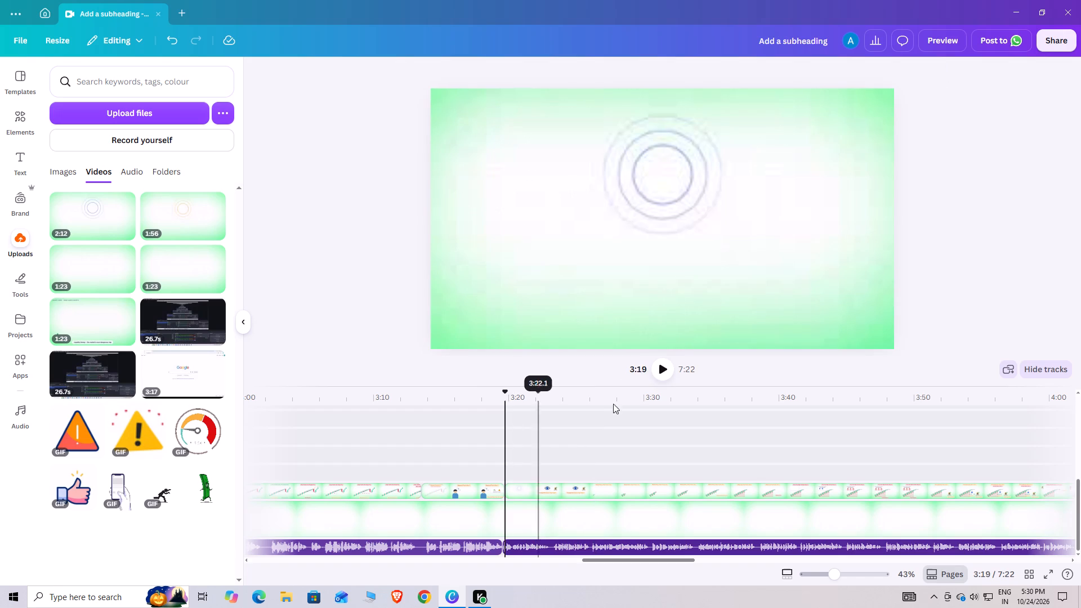
pyautogui.click(658, 368)
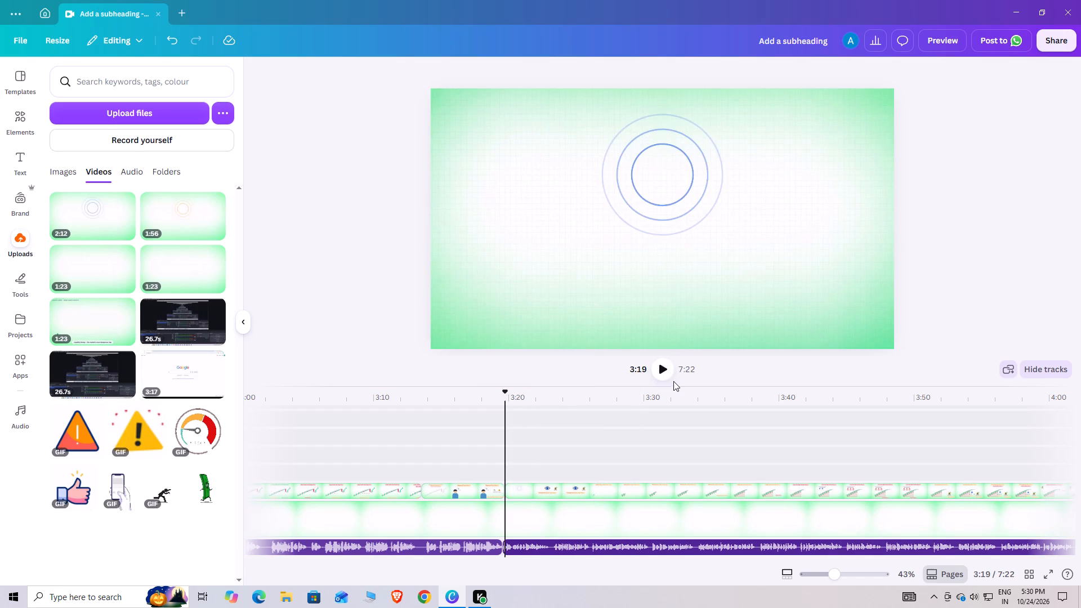
pyautogui.click(665, 368)
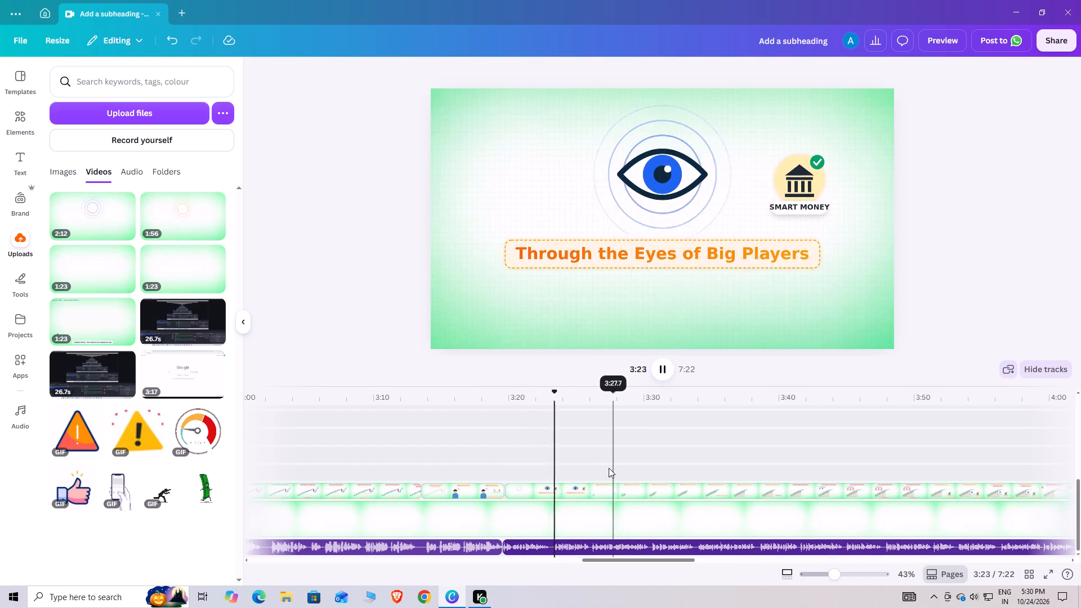
pyautogui.rightClick(589, 480)
pyautogui.rightClick(580, 486)
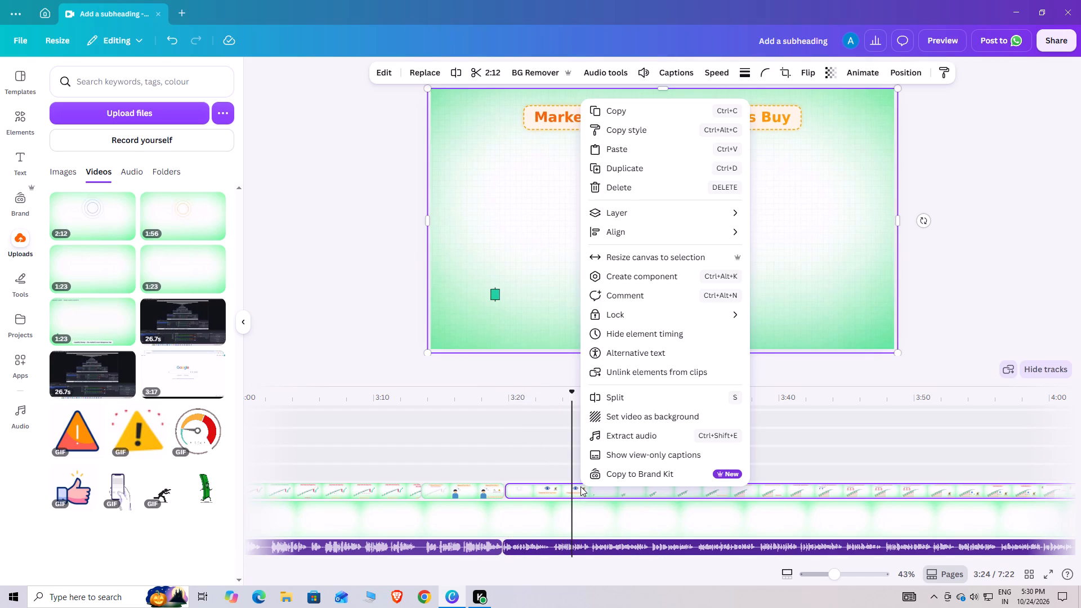
pyautogui.click(580, 486)
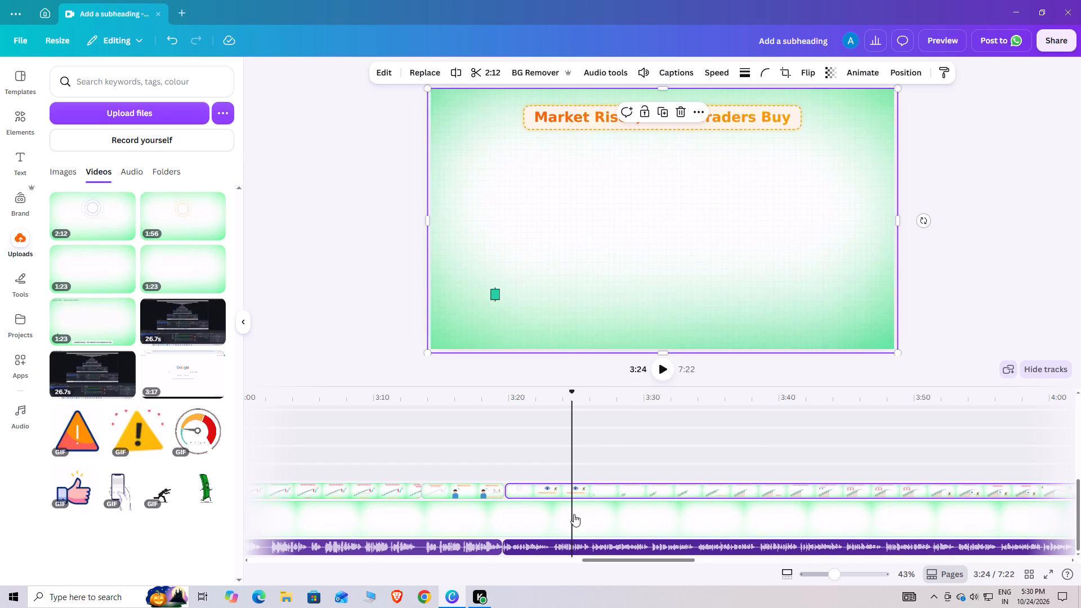
pyautogui.click(663, 367)
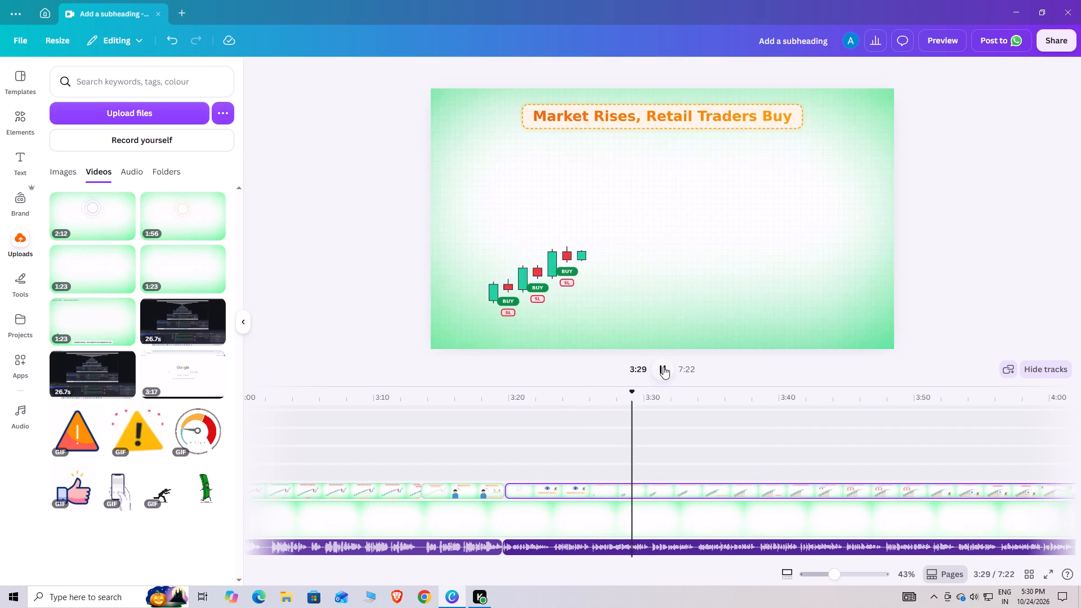
pyautogui.rightClick(623, 491)
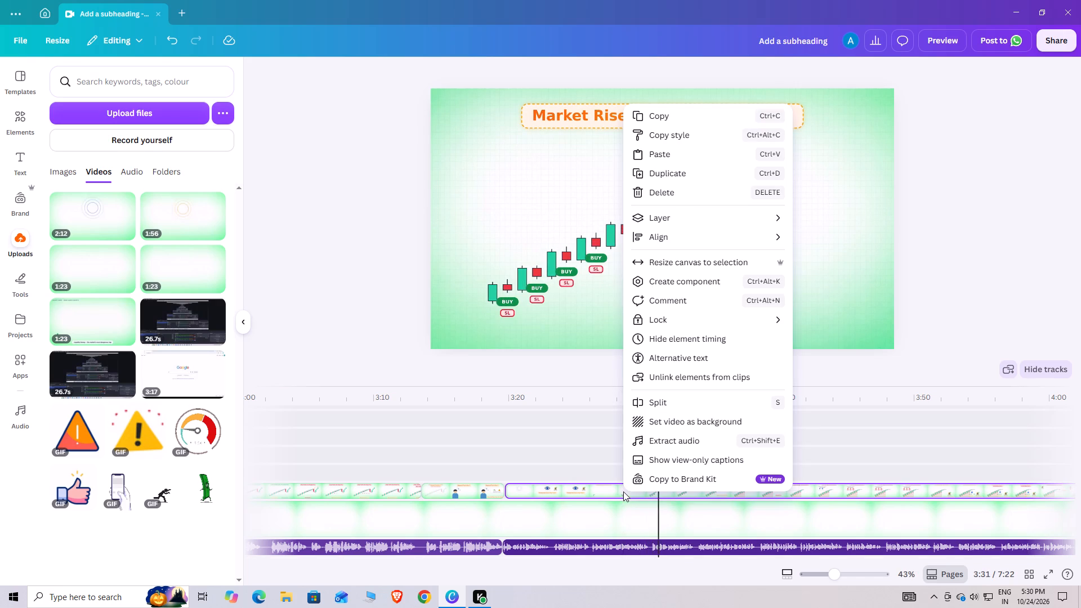
pyautogui.click(655, 403)
pyautogui.rightClick(763, 494)
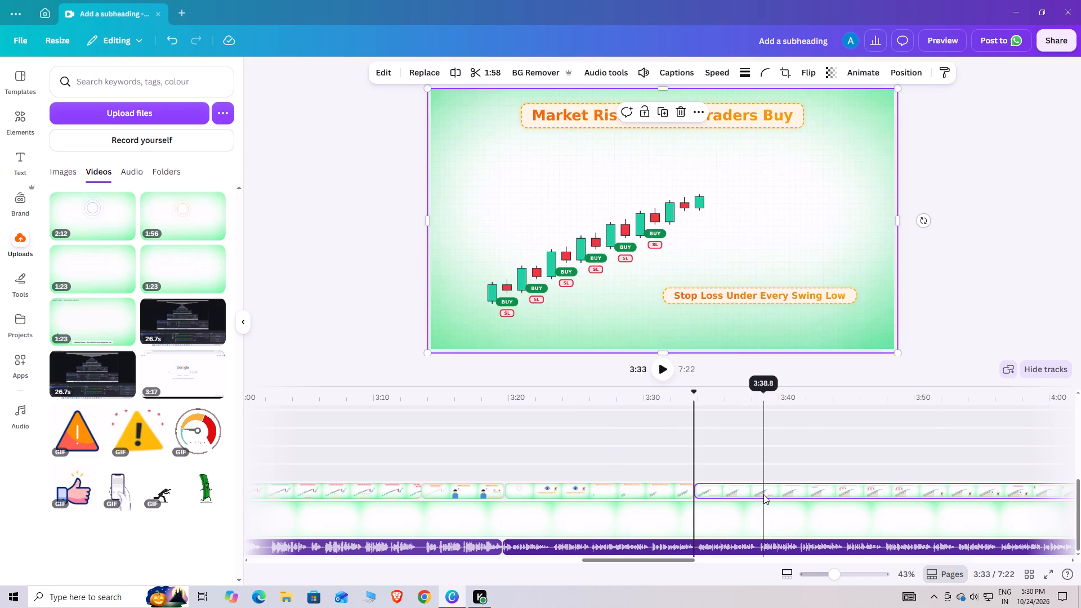
pyautogui.click(807, 178)
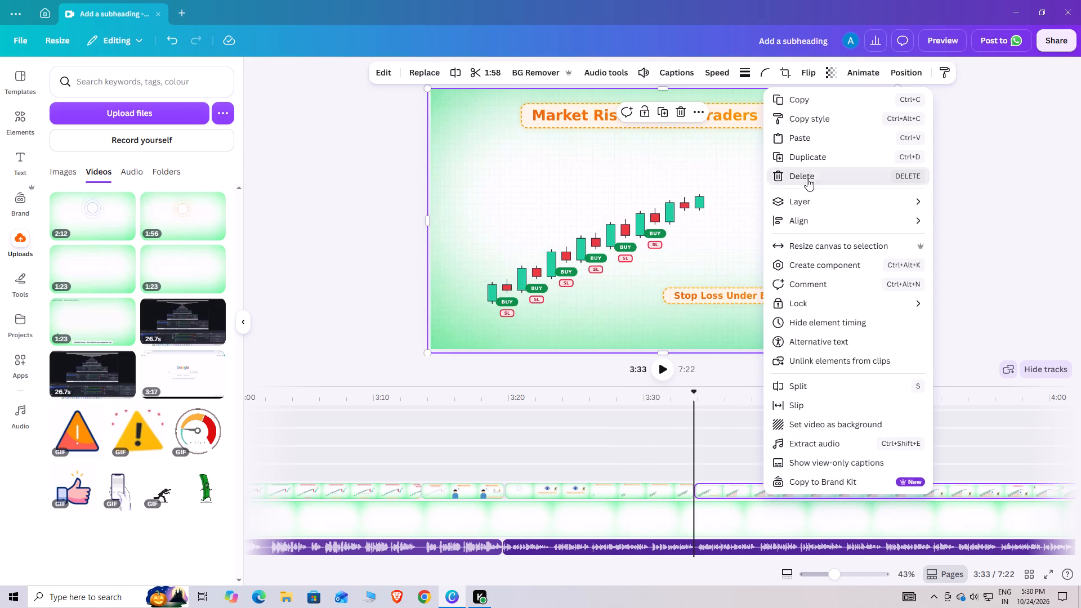
# Shorten the remaining clip to 4.3 s so it ends on the "Through the Eyes of Big Players" scene, checking the cut by playback.
pyautogui.moveTo(684, 493); pyautogui.dragTo(606, 509)
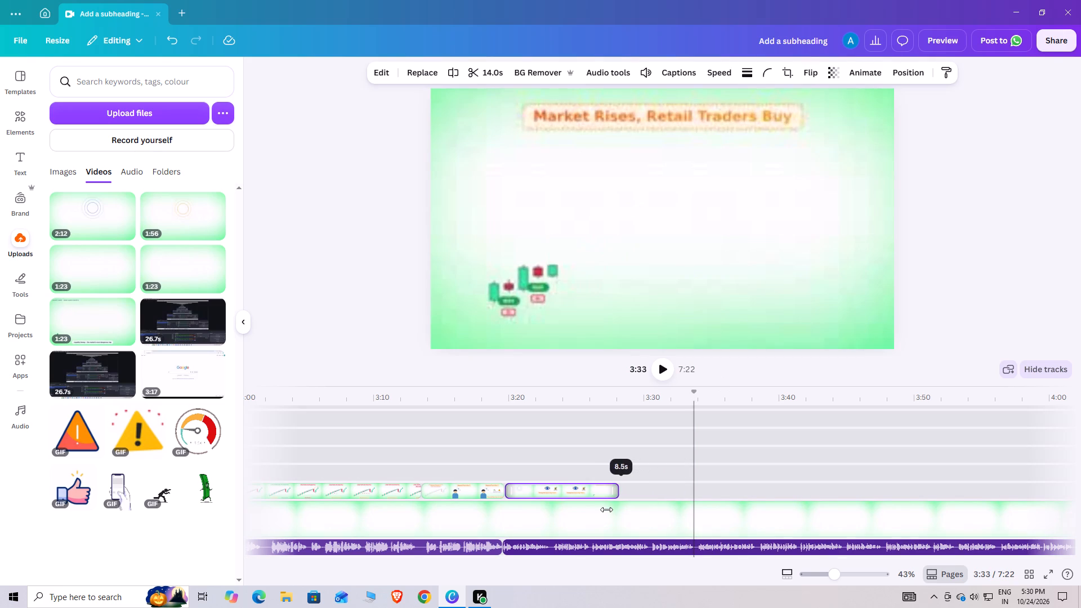
pyautogui.moveTo(606, 509); pyautogui.dragTo(580, 513)
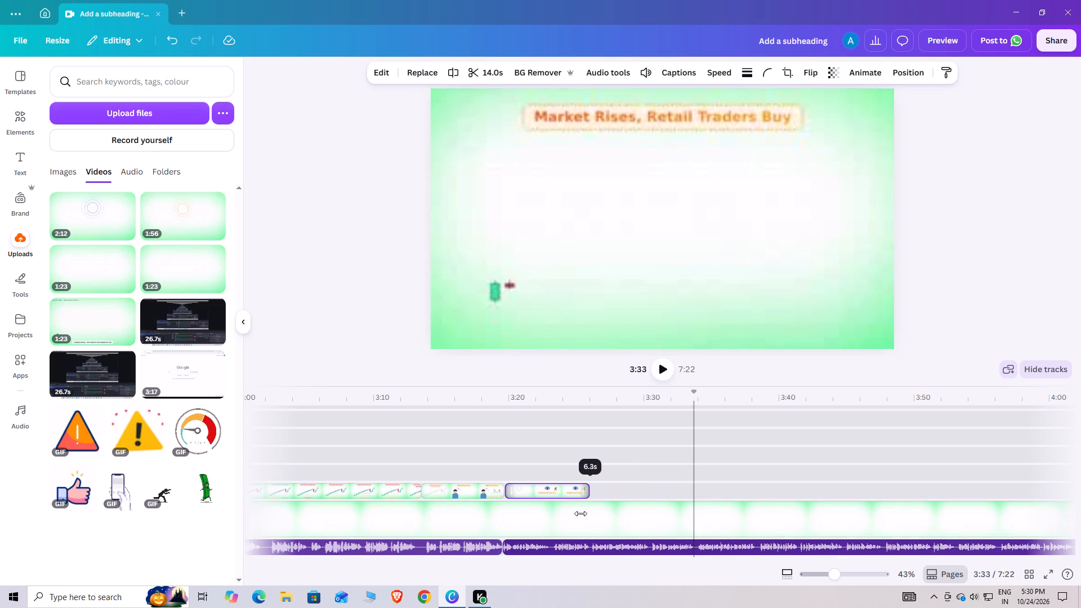
pyautogui.moveTo(580, 513); pyautogui.dragTo(560, 515)
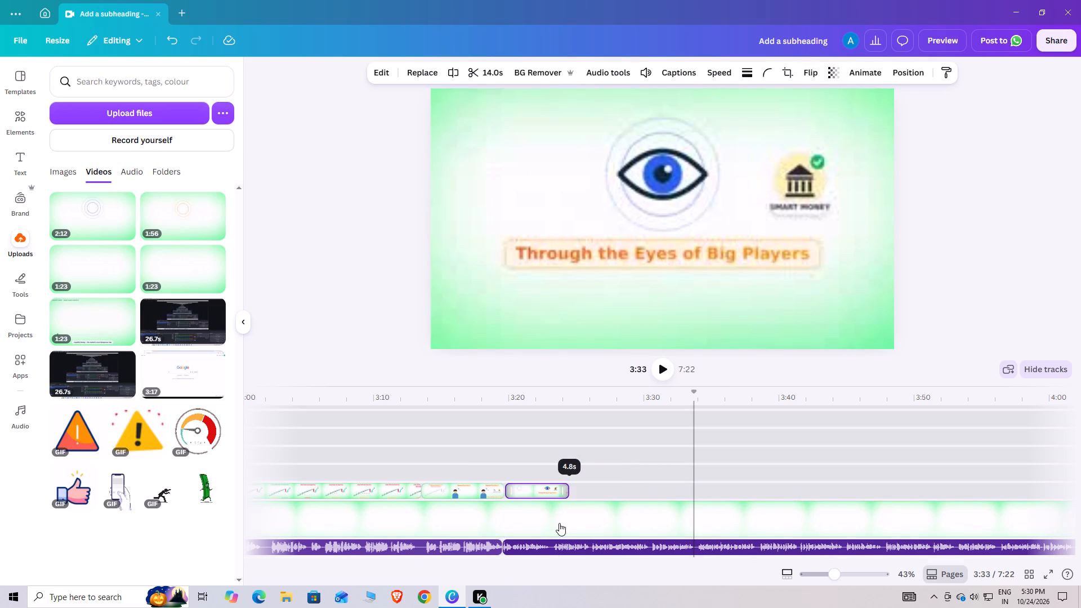
pyautogui.click(499, 473)
pyautogui.click(661, 360)
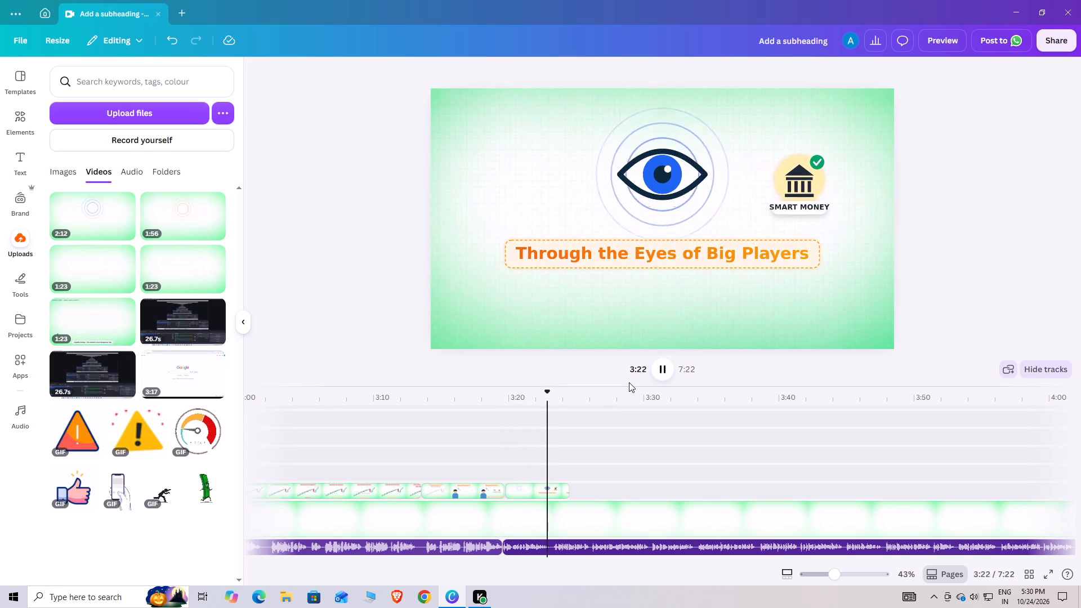
pyautogui.moveTo(565, 493); pyautogui.dragTo(564, 494)
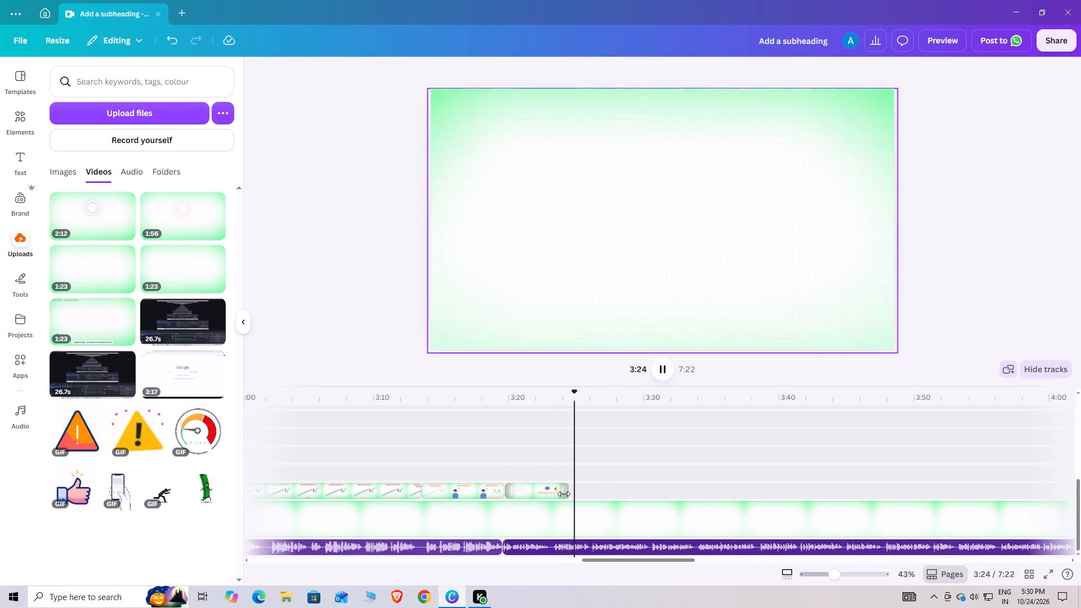
pyautogui.moveTo(564, 494); pyautogui.dragTo(560, 497)
# Mute the shortened "Through the Eyes of Big Players" clip, setting its volume to 0.
pyautogui.click(542, 493)
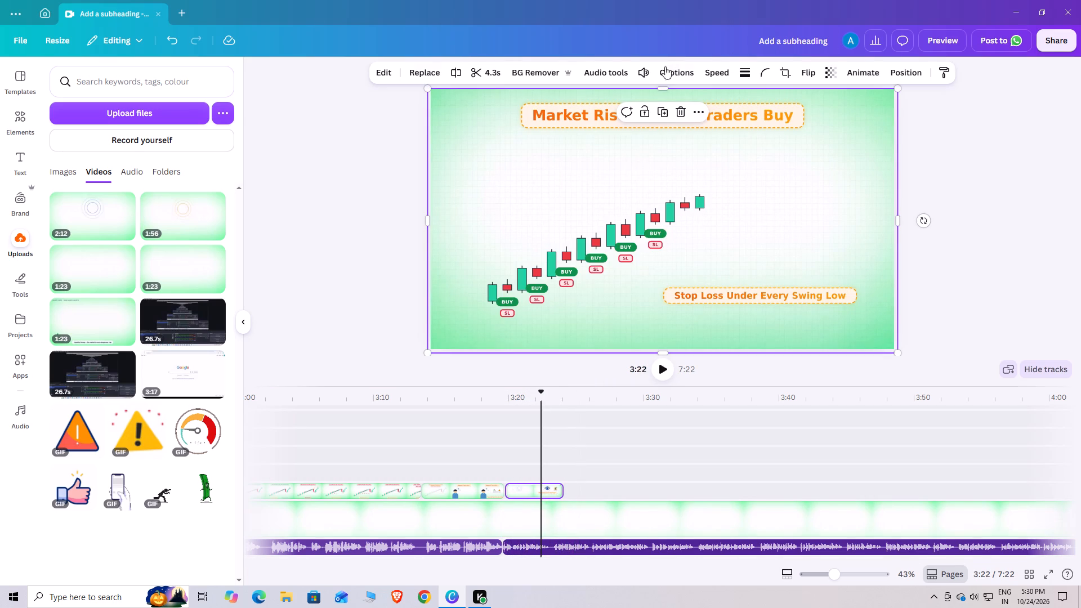
pyautogui.click(653, 73)
pyautogui.click(573, 102)
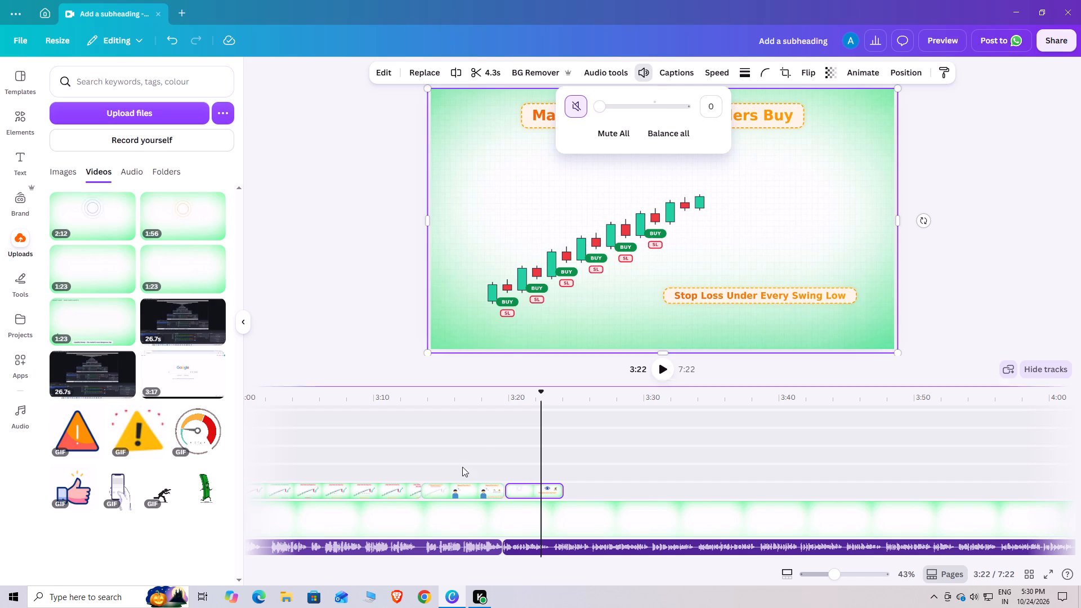
# Play the video from 3:19 to about 3:29 to check the muted clip against the narration.
pyautogui.click(486, 453)
pyautogui.click(663, 372)
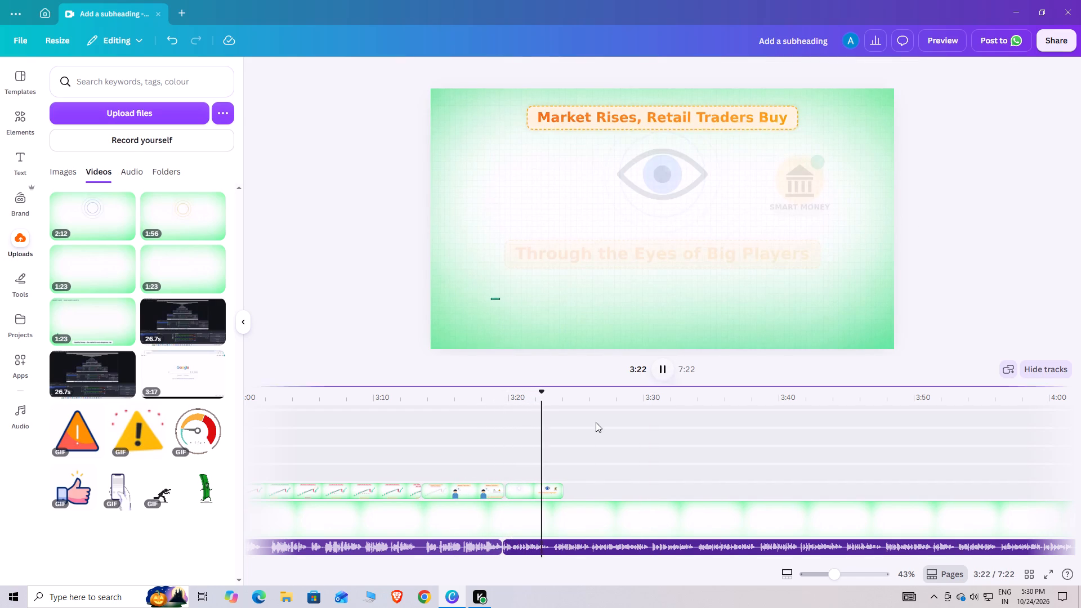
pyautogui.click(504, 462)
pyautogui.click(665, 377)
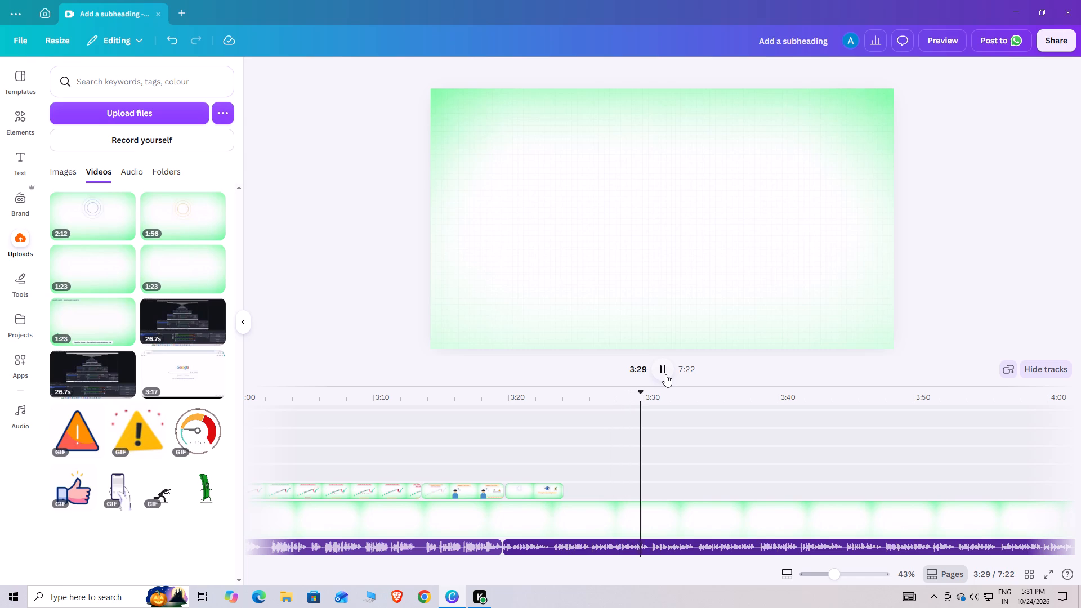
# Pause the video playback at about 3:31.
pyautogui.click(665, 374)
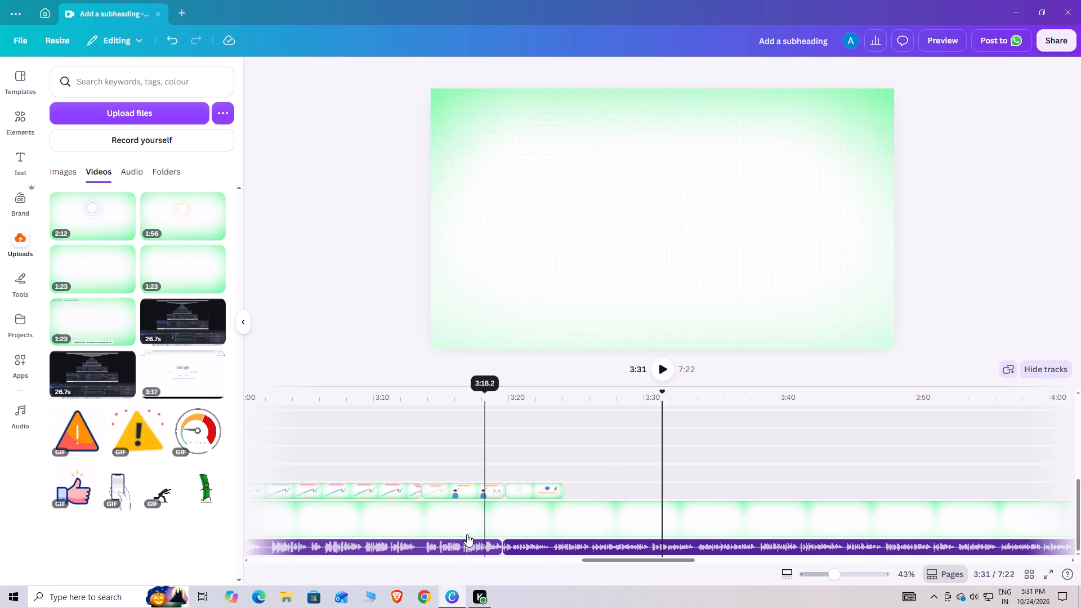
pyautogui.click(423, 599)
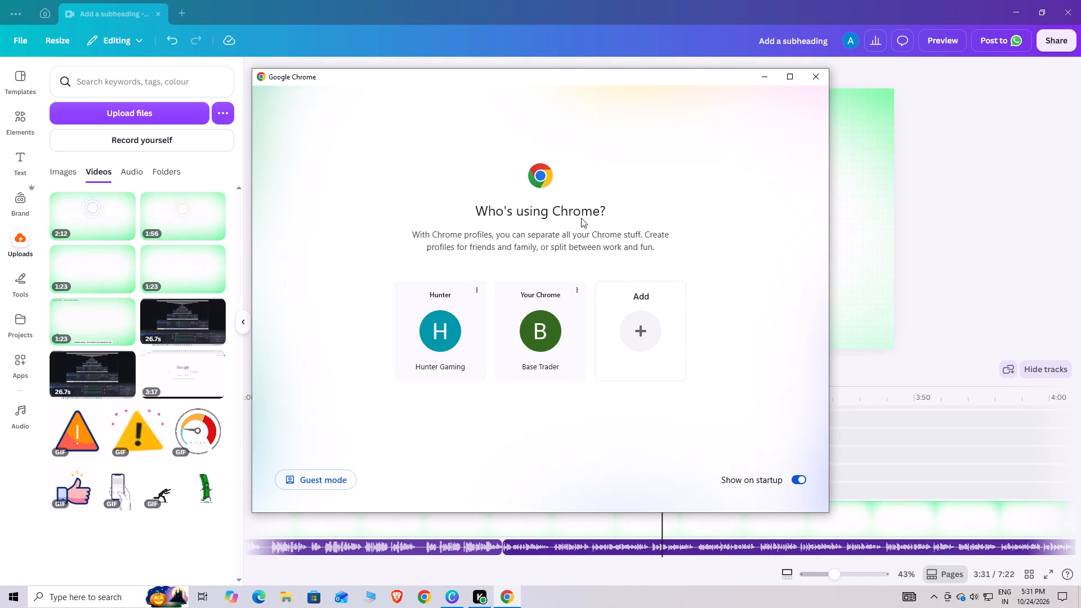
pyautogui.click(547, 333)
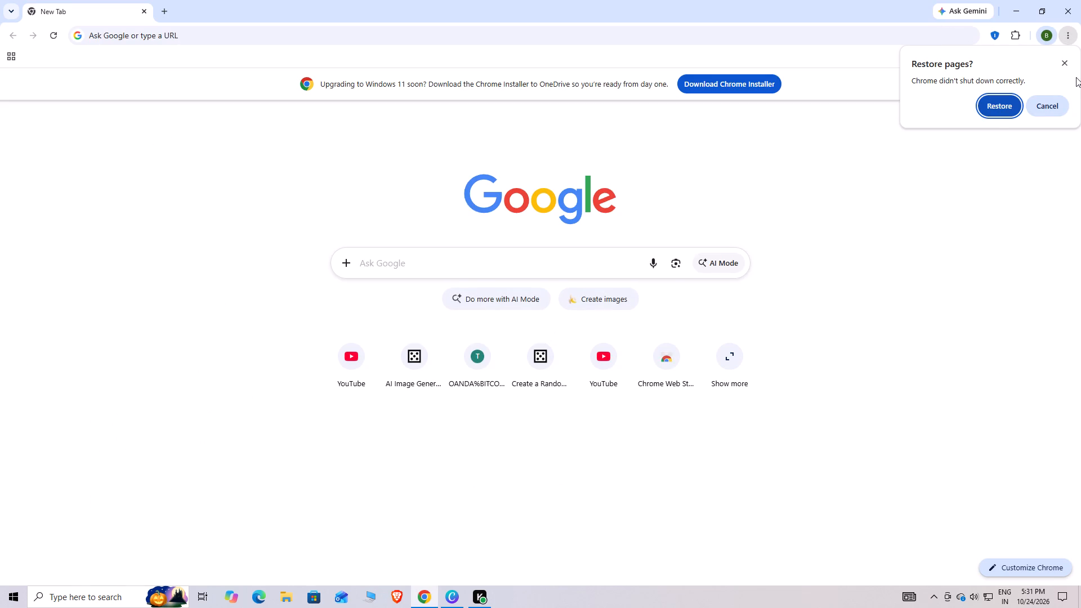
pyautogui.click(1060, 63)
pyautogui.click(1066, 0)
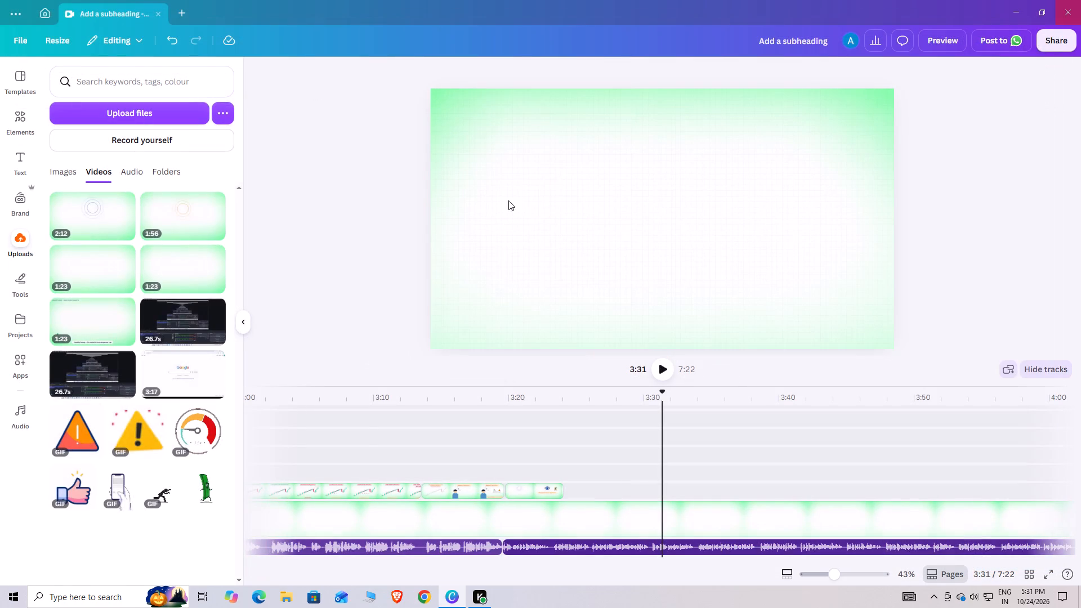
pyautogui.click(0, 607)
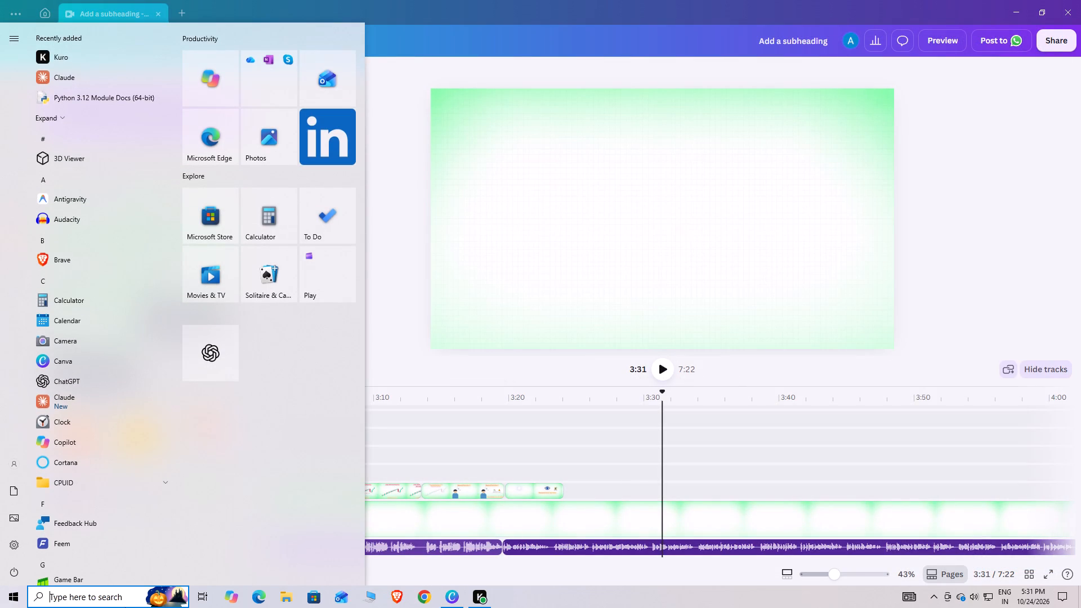
# Switch to Brave, restore the previous session's pages and start the Soulful Love Mashup jukebox on YouTube.
pyautogui.click(401, 602)
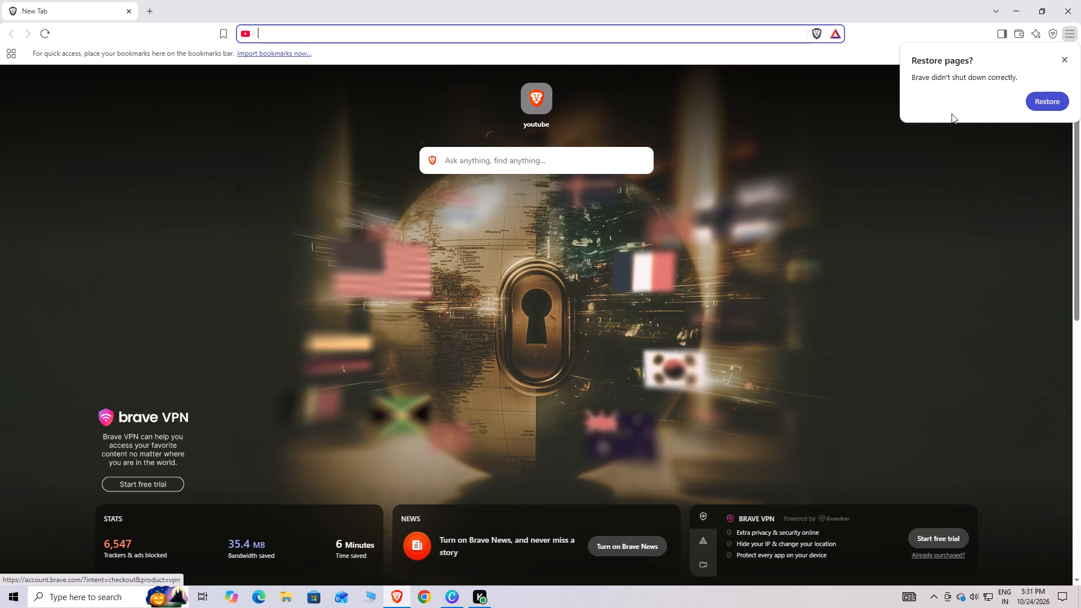
pyautogui.click(1049, 99)
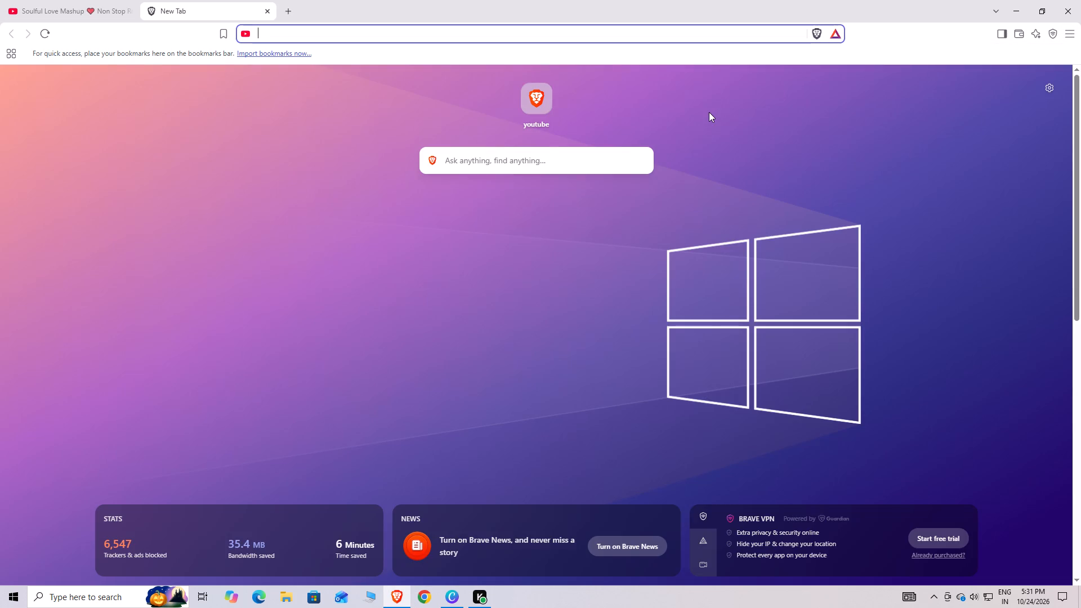
pyautogui.click(37, 14)
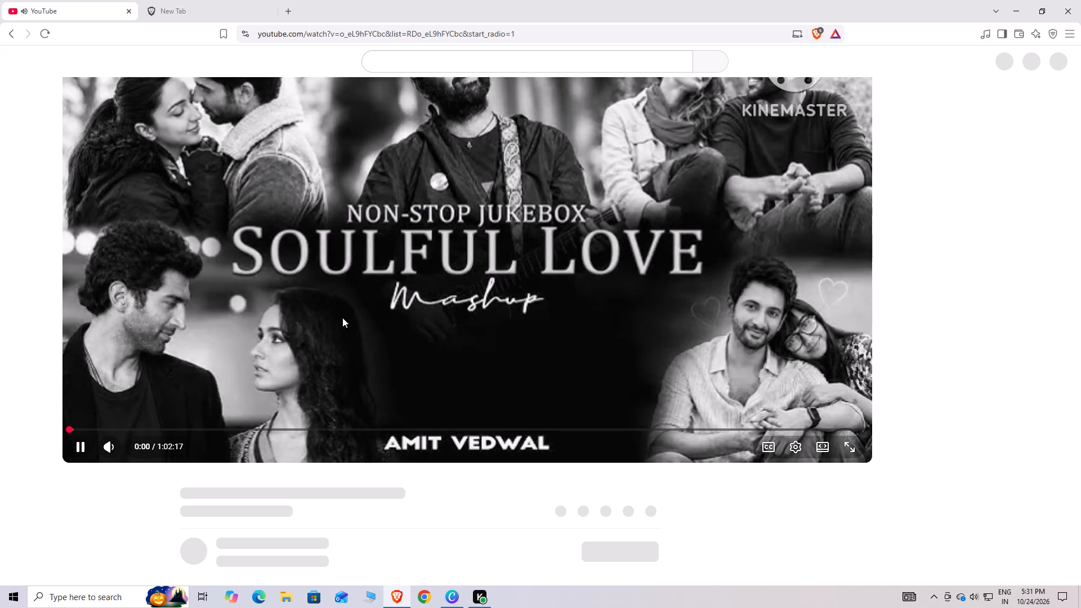
# Switch to the empty new tab in Brave while the mashup plays.
pyautogui.click(221, 0)
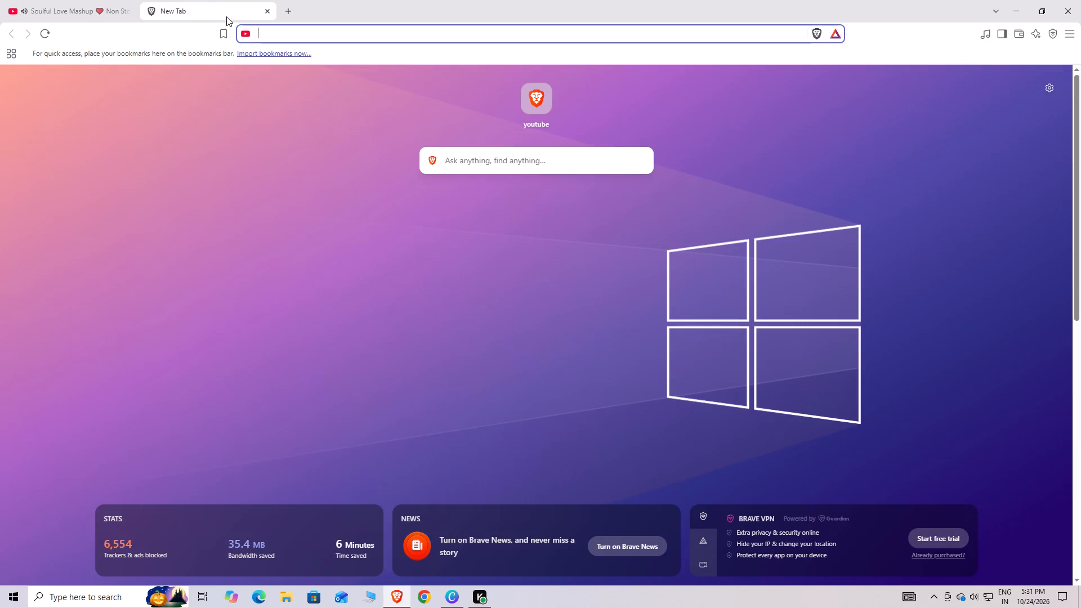